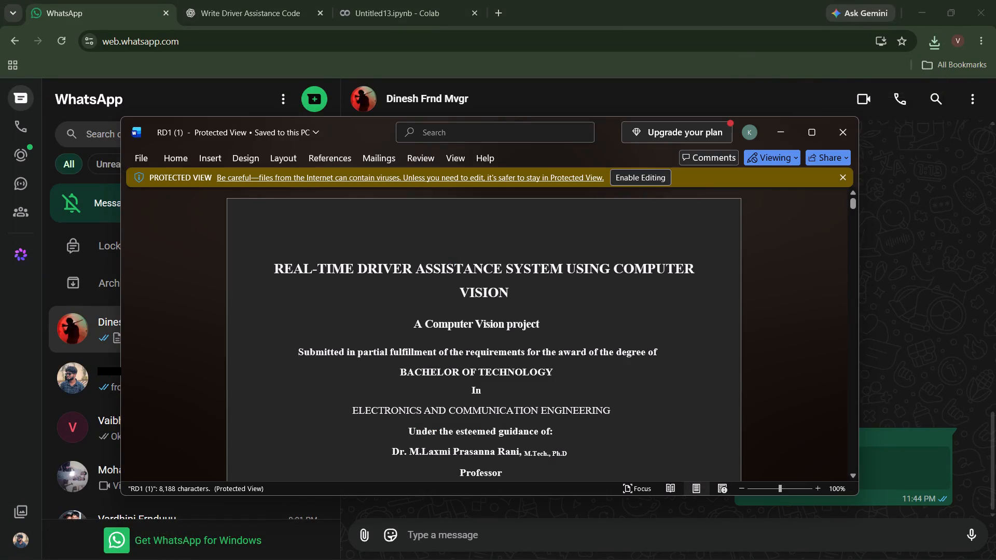
Enable editing for the protected project report and maximize its window.
left_click(634, 182)
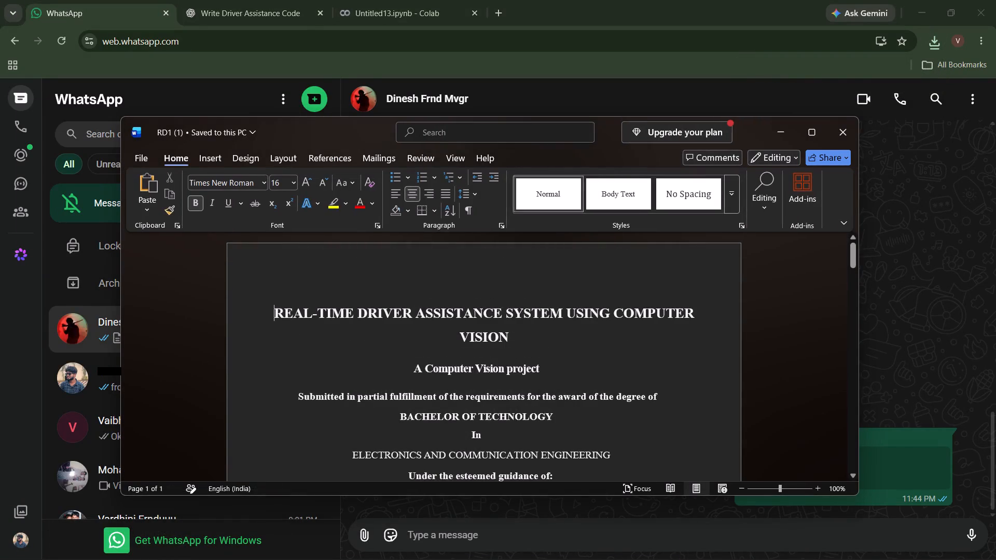
left_click(815, 134)
Copy the second guide's name, qualifications and Associate Professor title from the report's title page.
scroll(600, 326, "down", 2)
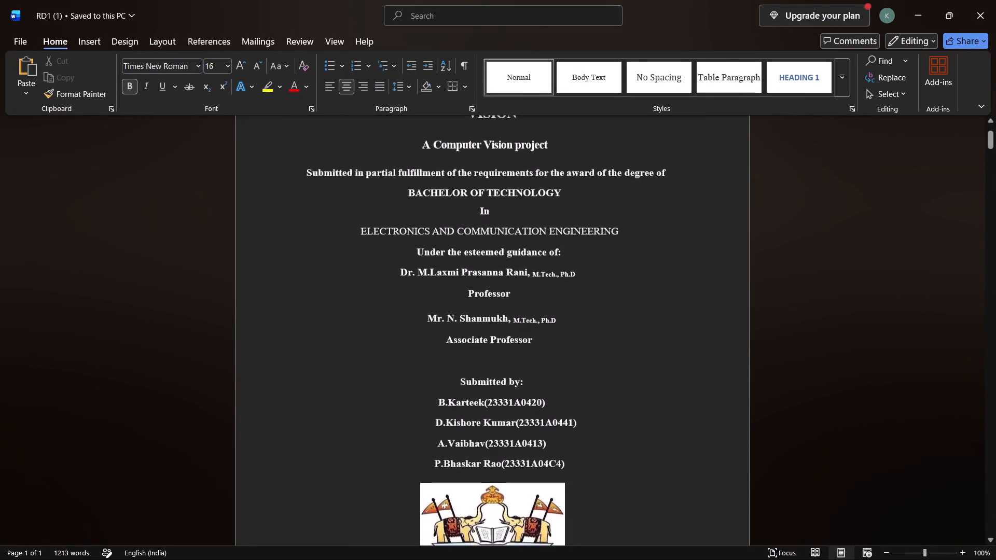
scroll(600, 326, "down", 1)
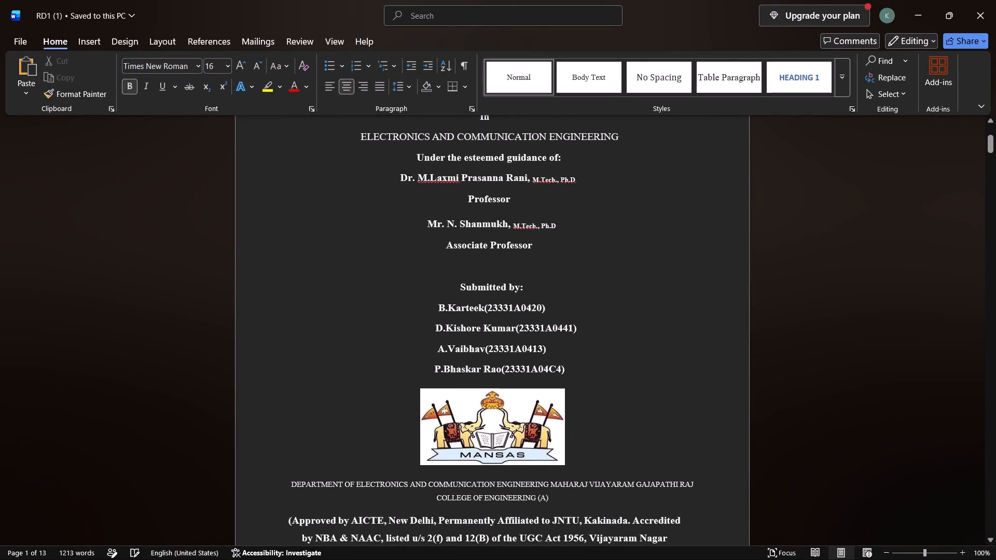
left_click_drag(428, 219, 551, 249)
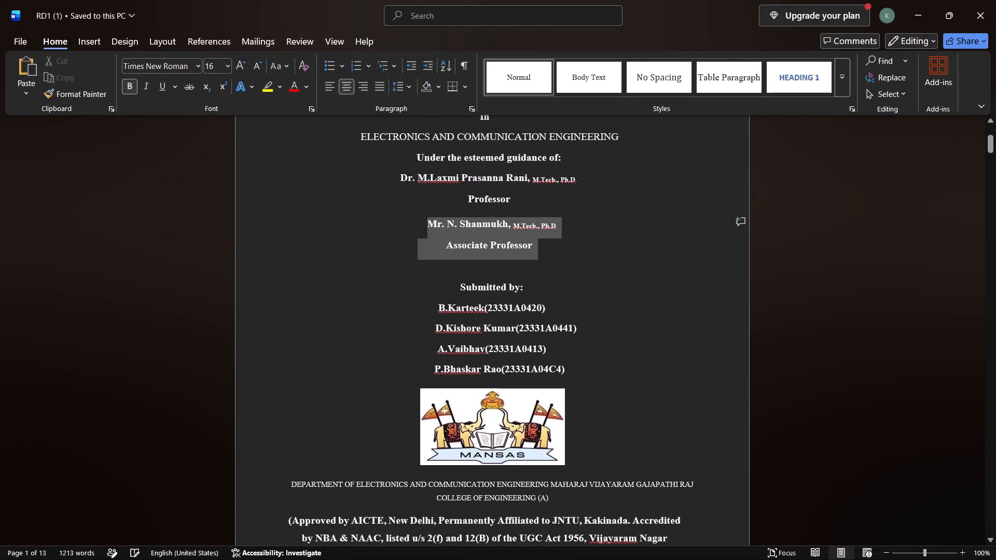
key("ctrl+c")
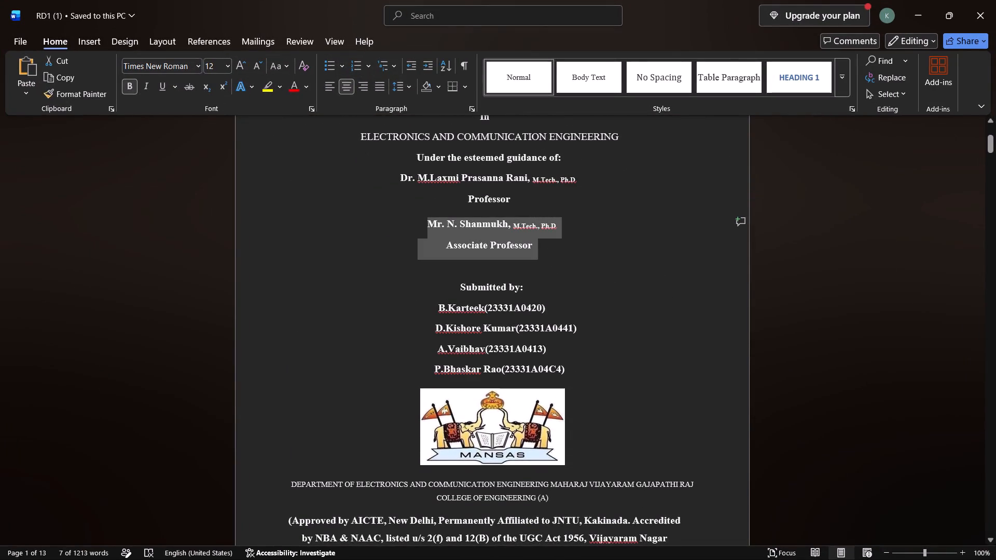
left_click(599, 288)
Apply All Borders to the whole supervisors and head-of-department table on the certificate page.
scroll(599, 288, "down", 2)
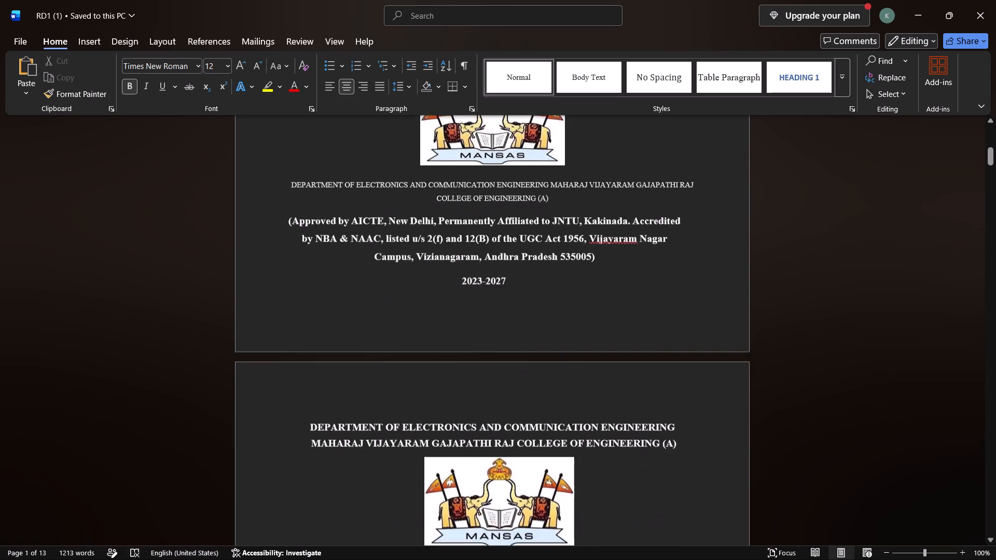
scroll(599, 288, "down", 3)
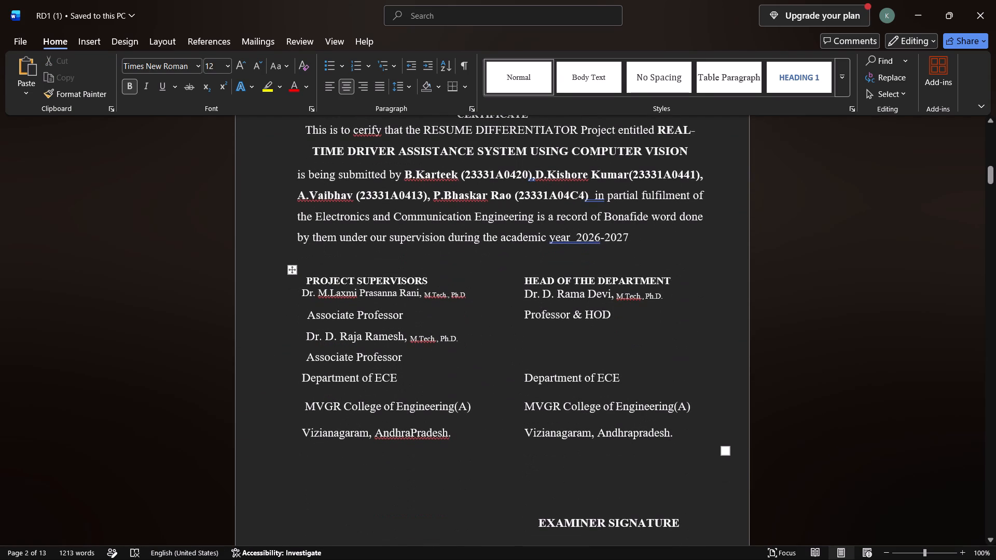
left_click(292, 268)
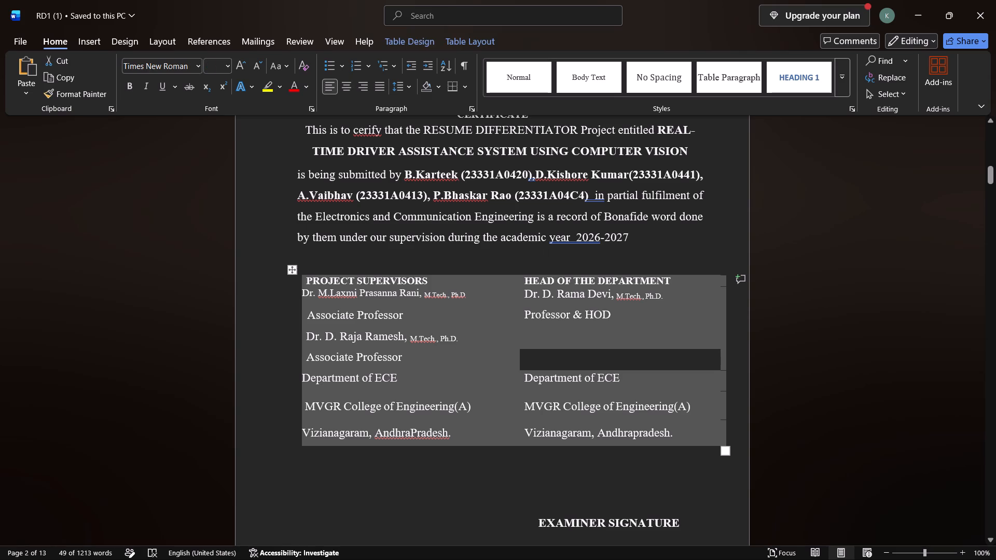
left_click(726, 449)
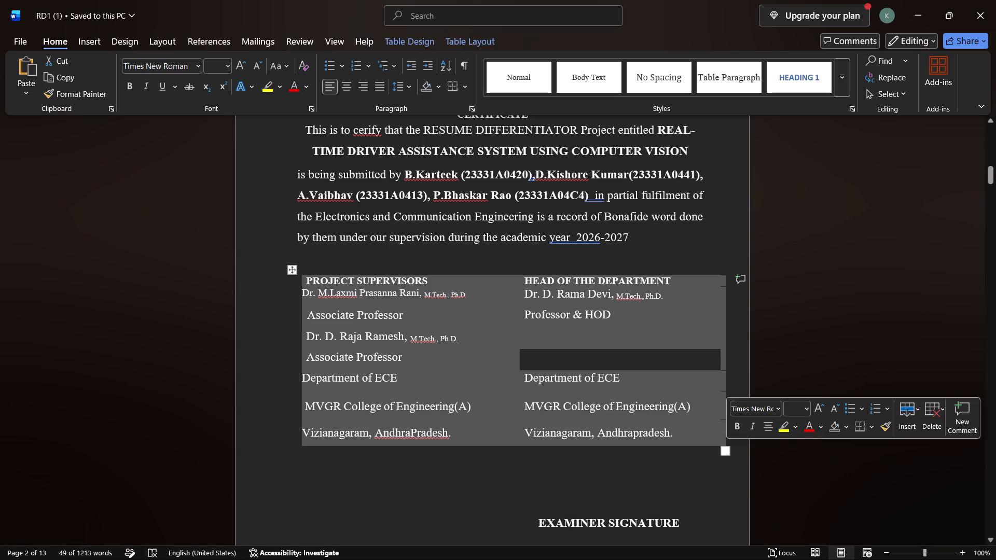
left_click(872, 427)
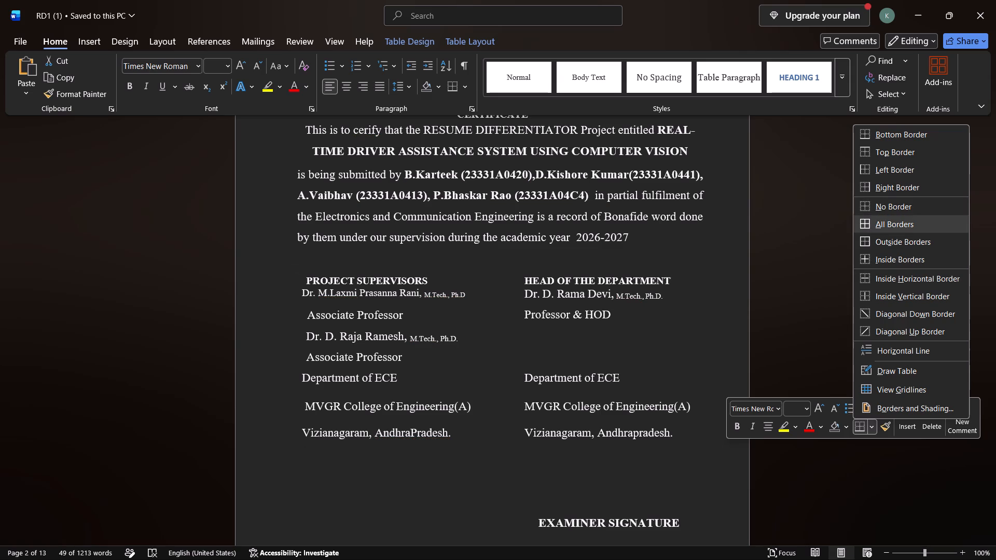
left_click(877, 225)
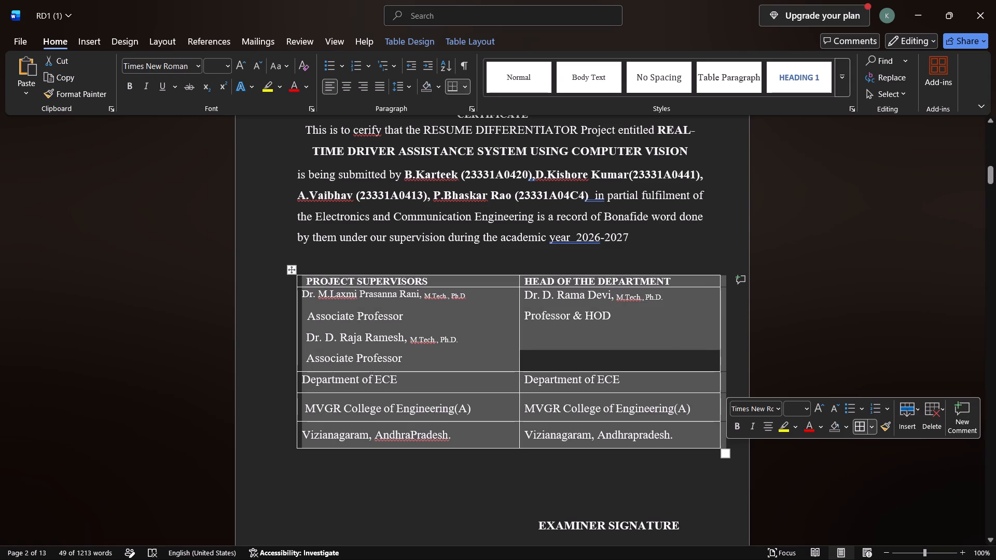
left_click(451, 486)
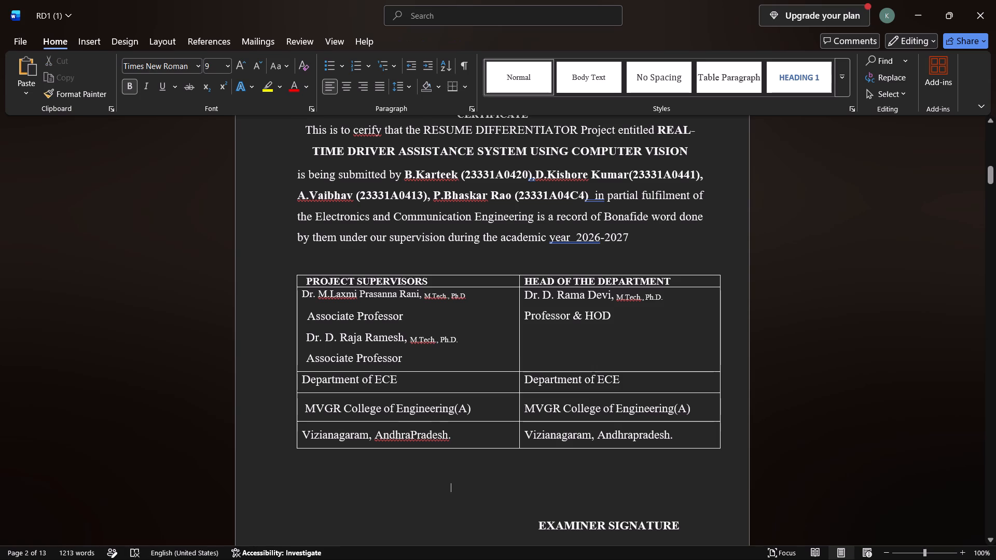
Replace the second project supervisor's name and title in the certificate table with the copied guide details.
left_click_drag(308, 337, 414, 350)
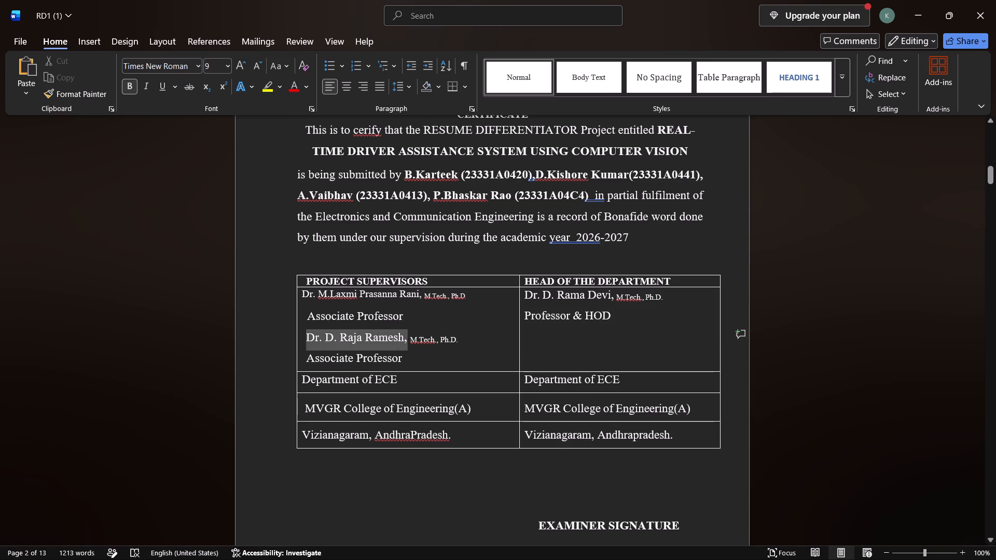
left_click_drag(414, 350, 426, 360)
key("BackSpace")
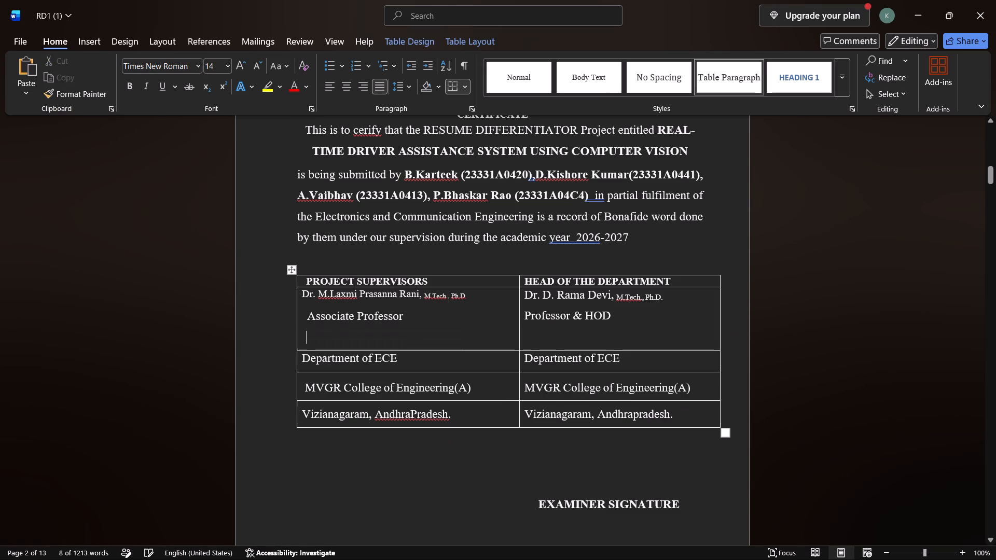
key("ctrl+v")
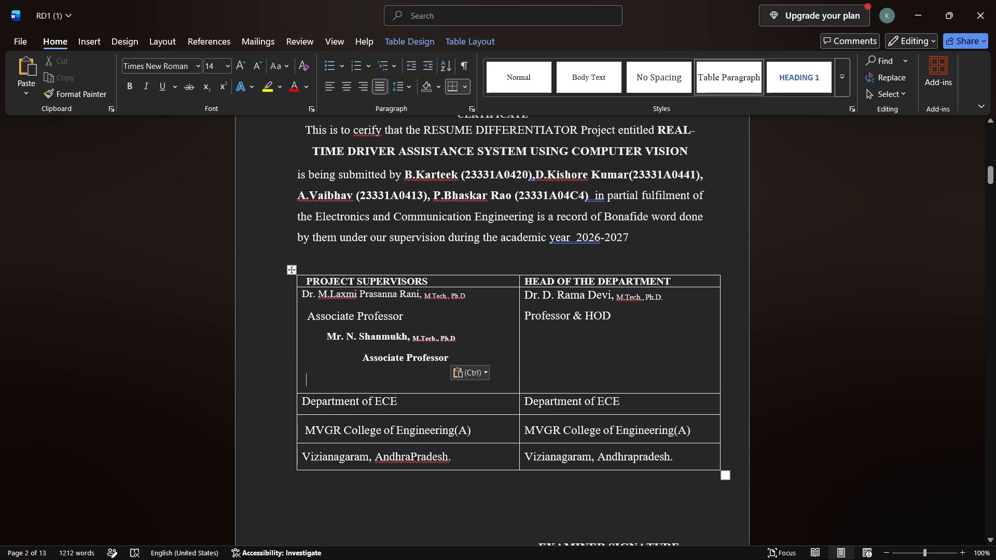
Set the pasted supervisor name and title lines in the certificate table to justified alignment.
left_click(323, 312)
left_click(335, 339)
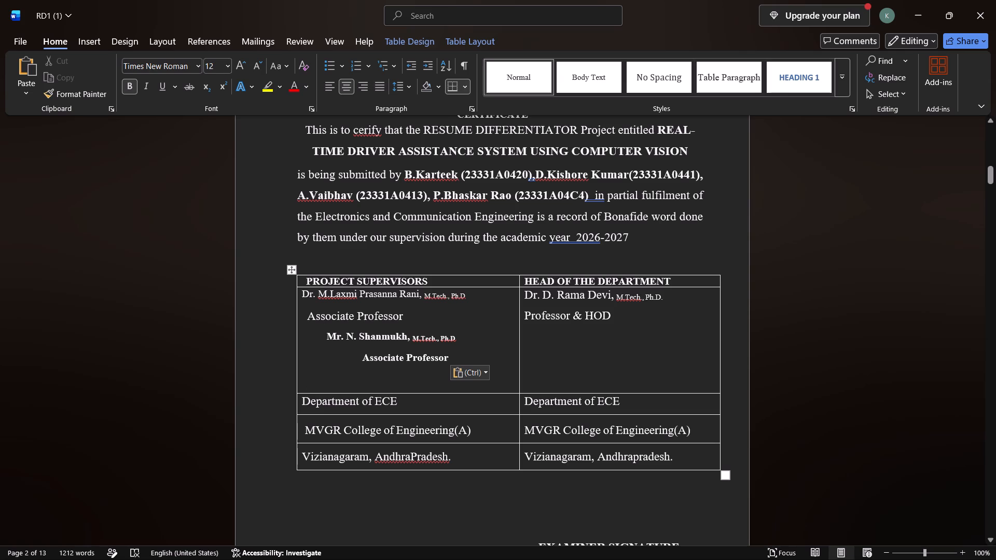
left_click_drag(325, 335, 446, 357)
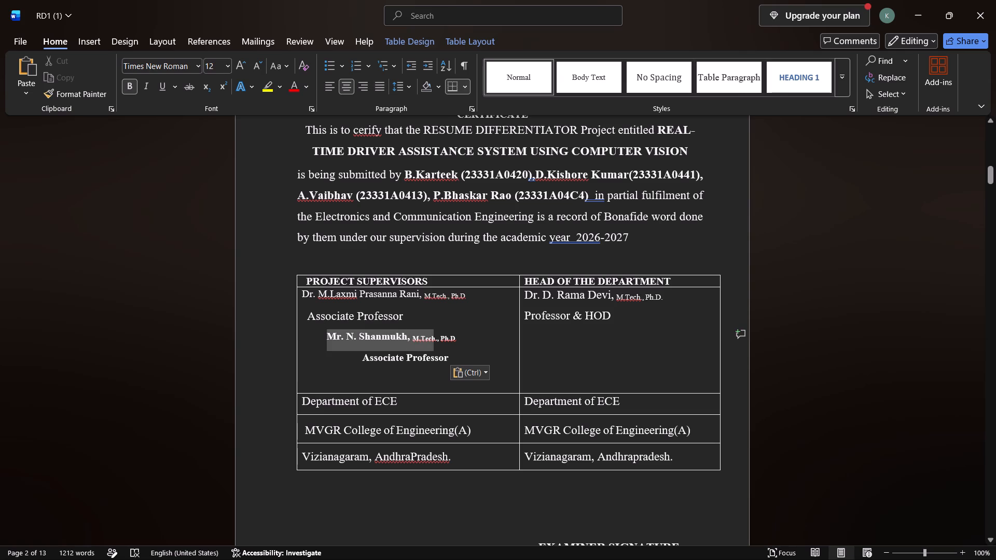
left_click_drag(446, 357, 447, 357)
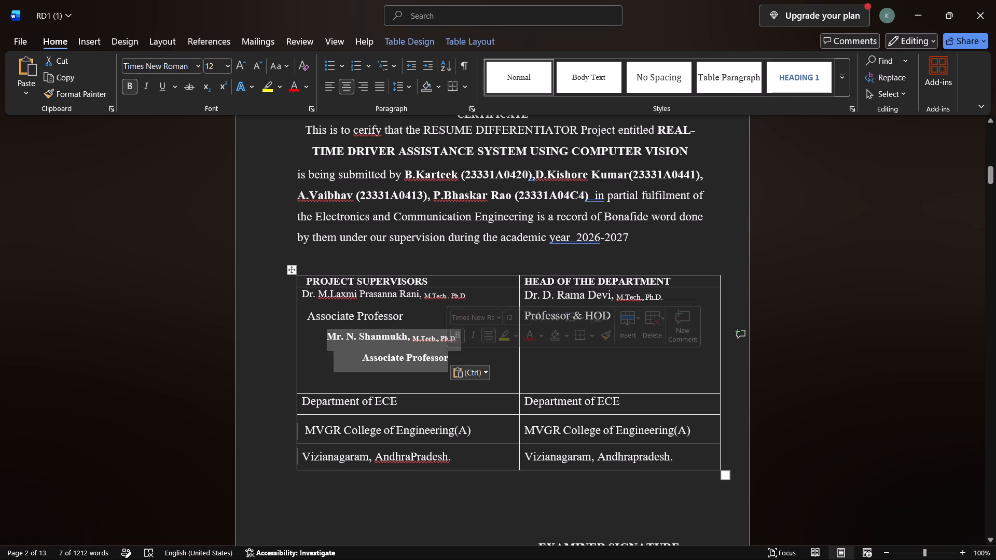
left_click(333, 84)
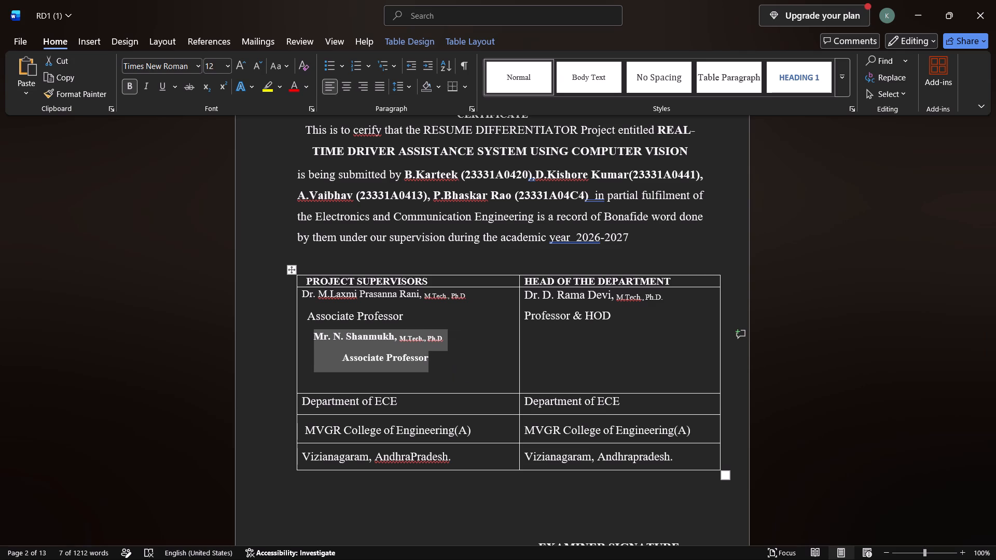
left_click(333, 84)
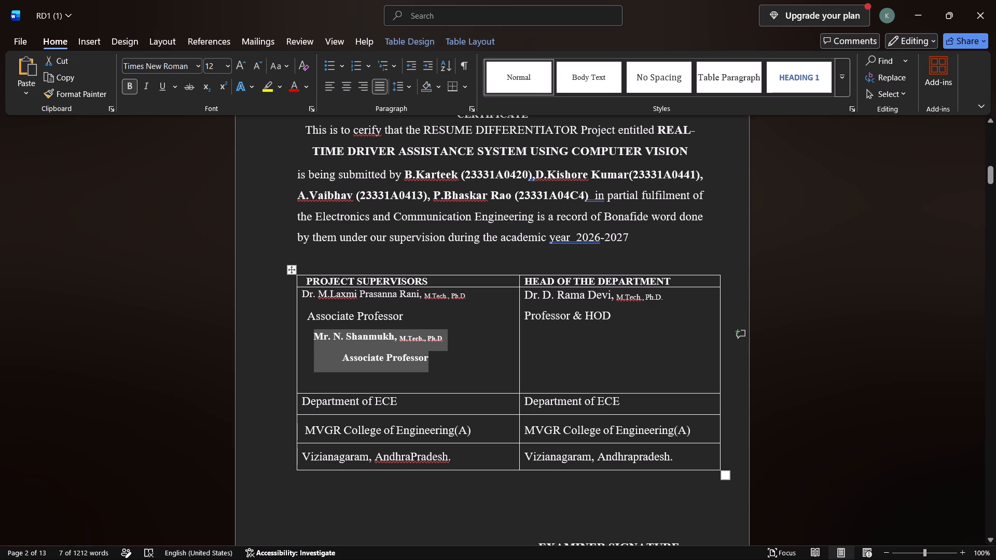
Increase the pasted supervisor name and title lines to font size 14 and remove their bold formatting.
left_click(309, 329)
left_click_drag(310, 337, 327, 338)
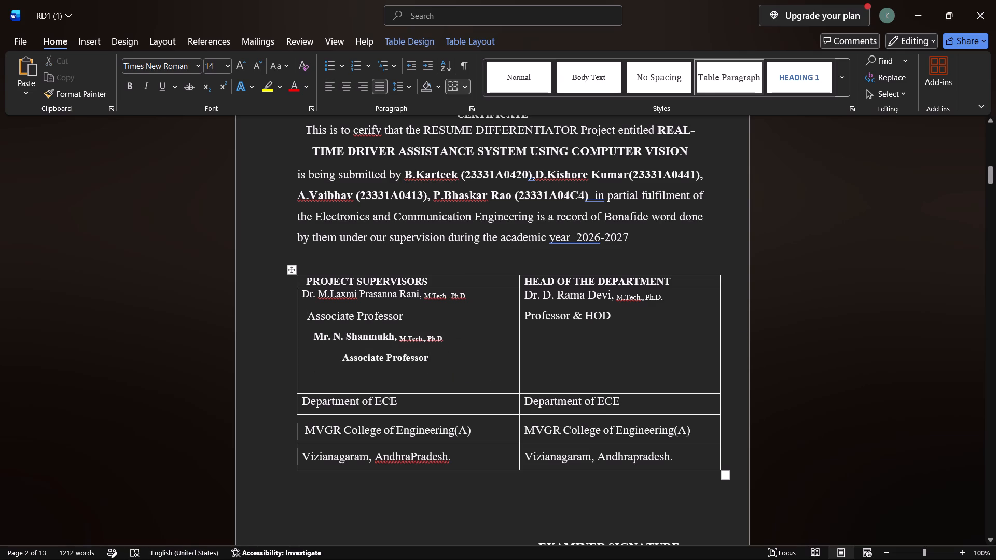
left_click_drag(327, 338, 443, 372)
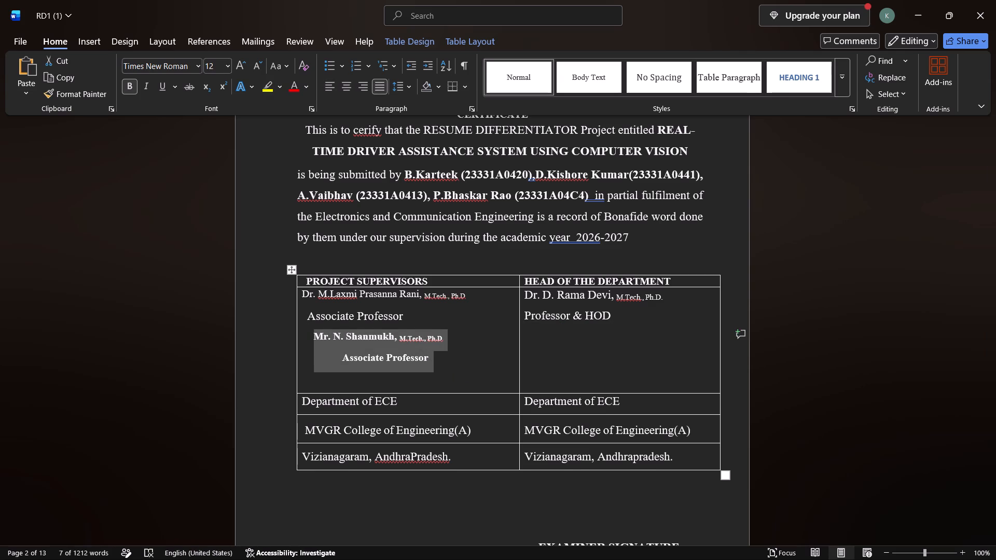
left_click(240, 62)
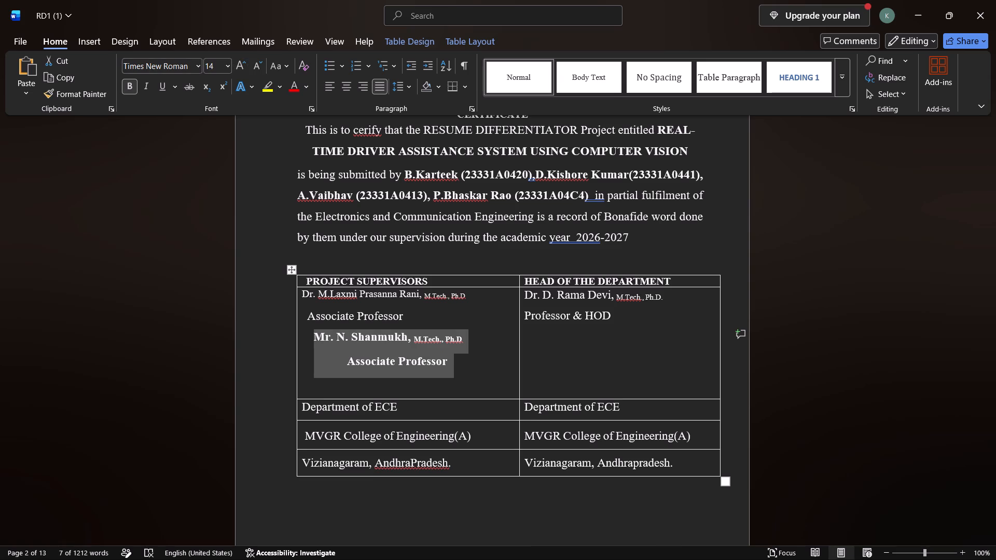
left_click(132, 88)
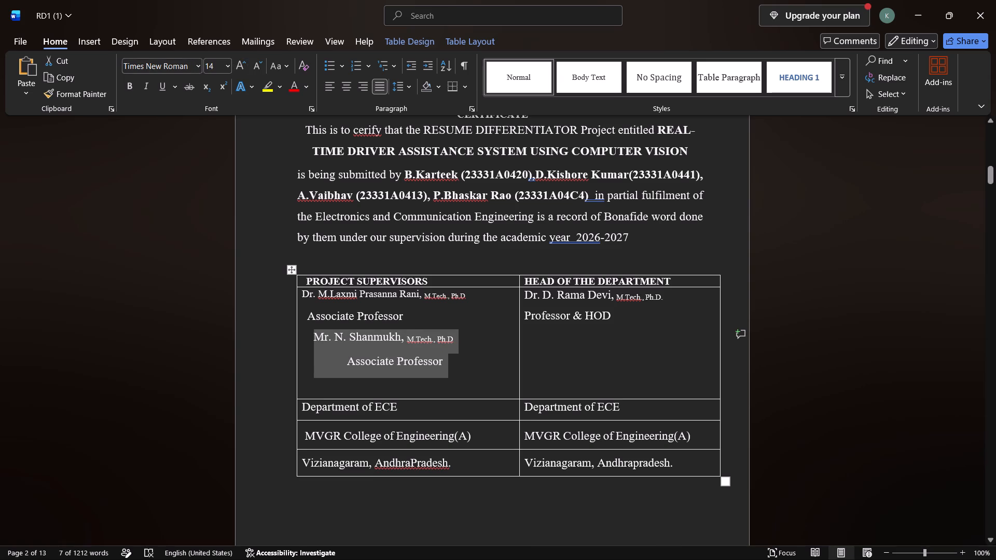
Remove the indentation before the pasted supervisor's name and Associate Professor title, keeping them on separate lines.
left_click(319, 339)
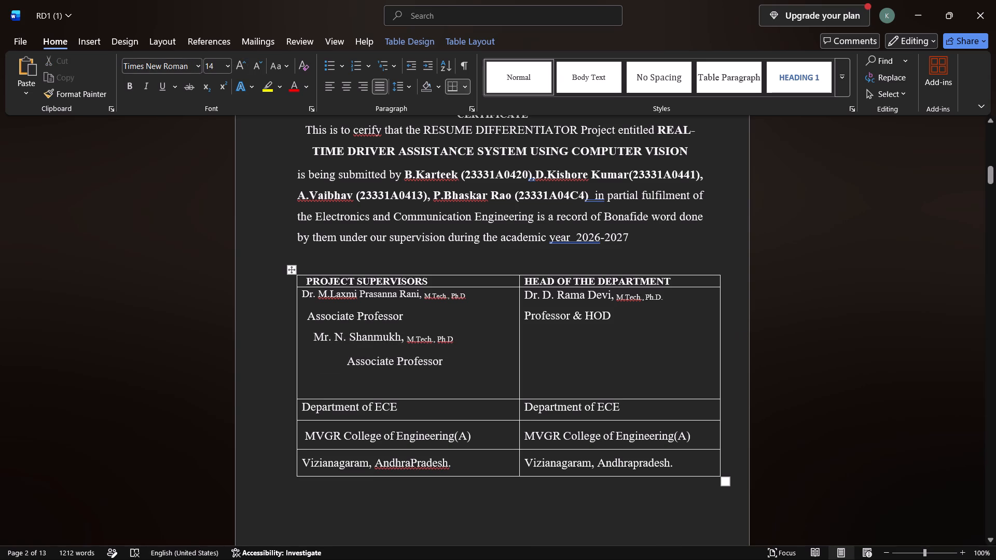
key("BackSpace")
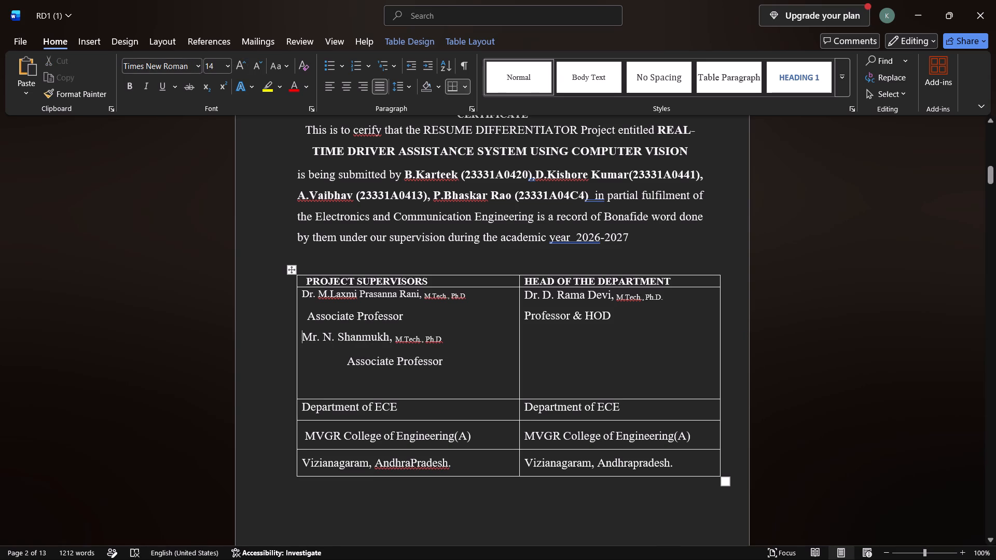
left_click(350, 365)
key("BackSpace")
key("BackSpace")
key("BackSpace")
key("BackSpace")
key("BackSpace")
key("BackSpace")
key("BackSpace")
key("BackSpace")
key("BackSpace")
key("BackSpace")
key("BackSpace")
key("BackSpace")
key("BackSpace")
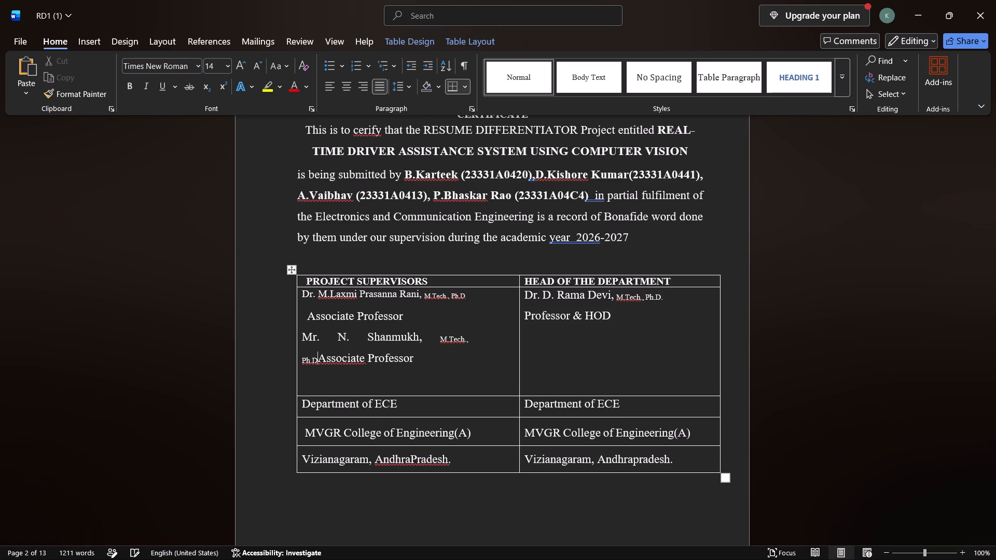
key("ctrl+z")
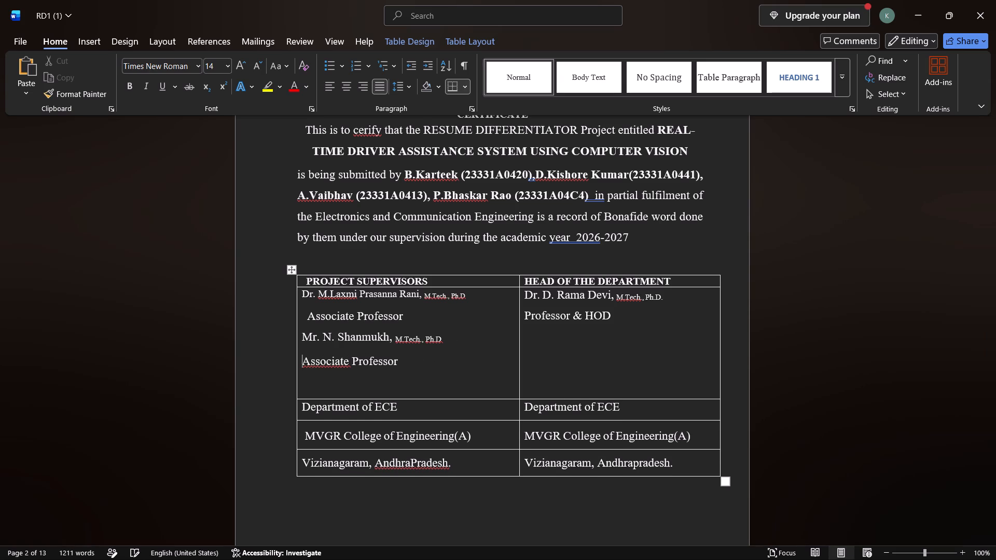
Delete one leading space before the first supervisor's Associate Professor title in the certificate table.
left_click(311, 315)
key("BackSpace")
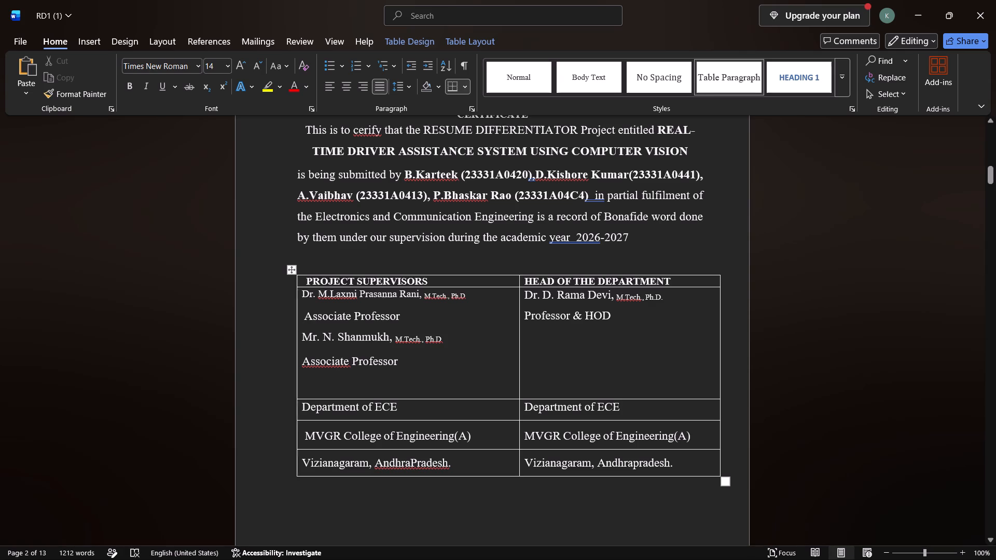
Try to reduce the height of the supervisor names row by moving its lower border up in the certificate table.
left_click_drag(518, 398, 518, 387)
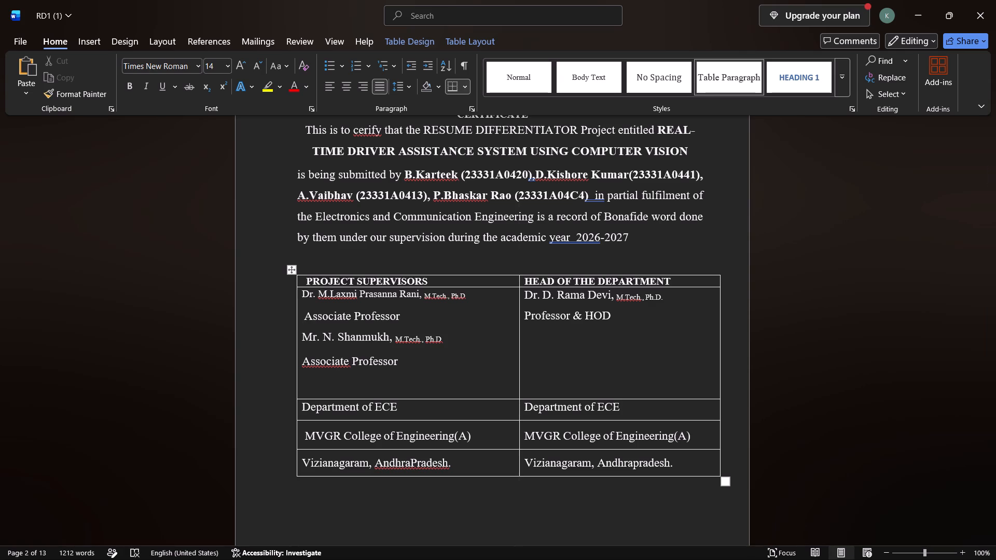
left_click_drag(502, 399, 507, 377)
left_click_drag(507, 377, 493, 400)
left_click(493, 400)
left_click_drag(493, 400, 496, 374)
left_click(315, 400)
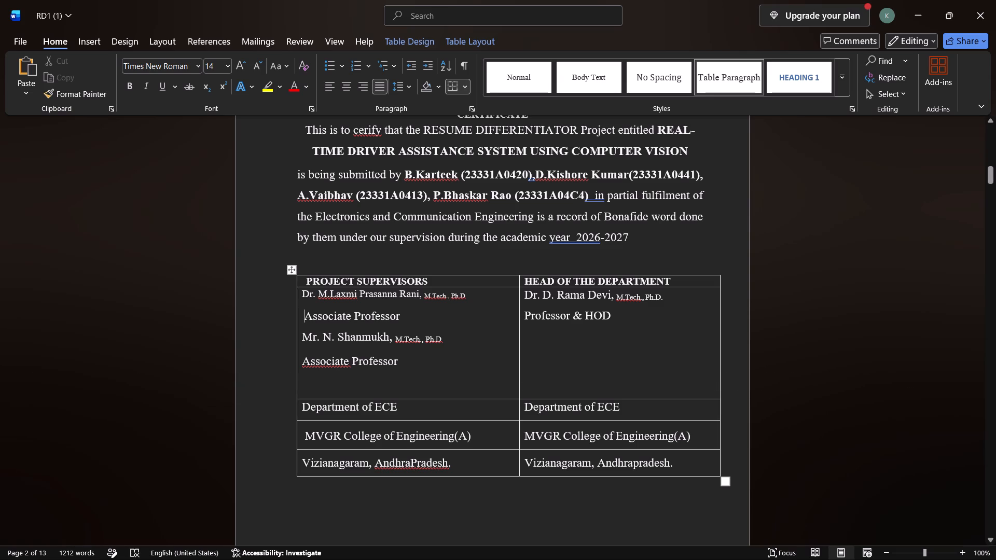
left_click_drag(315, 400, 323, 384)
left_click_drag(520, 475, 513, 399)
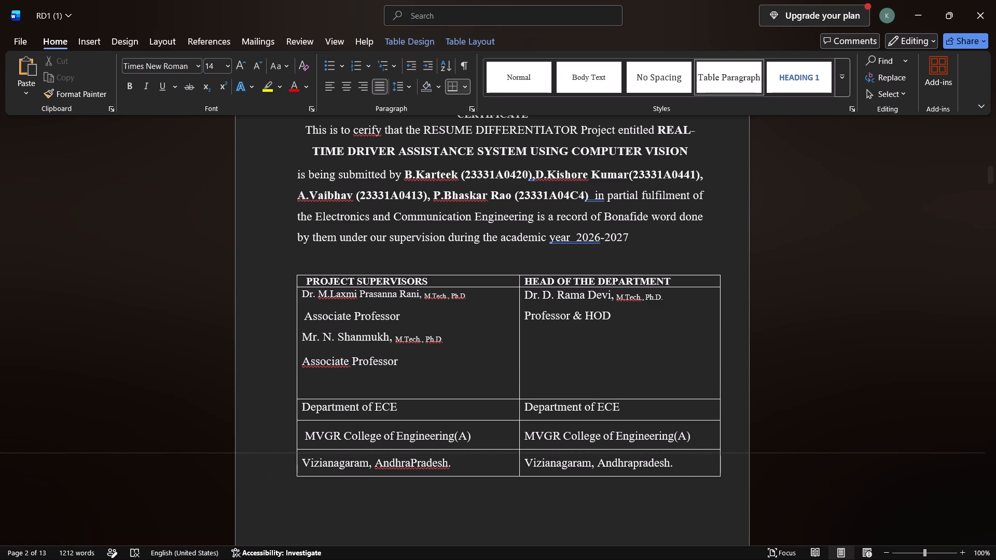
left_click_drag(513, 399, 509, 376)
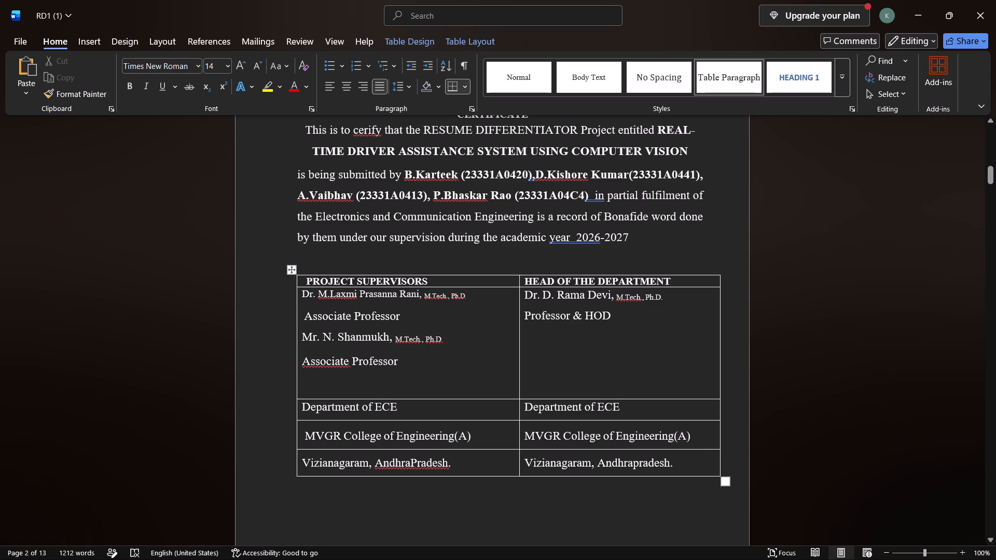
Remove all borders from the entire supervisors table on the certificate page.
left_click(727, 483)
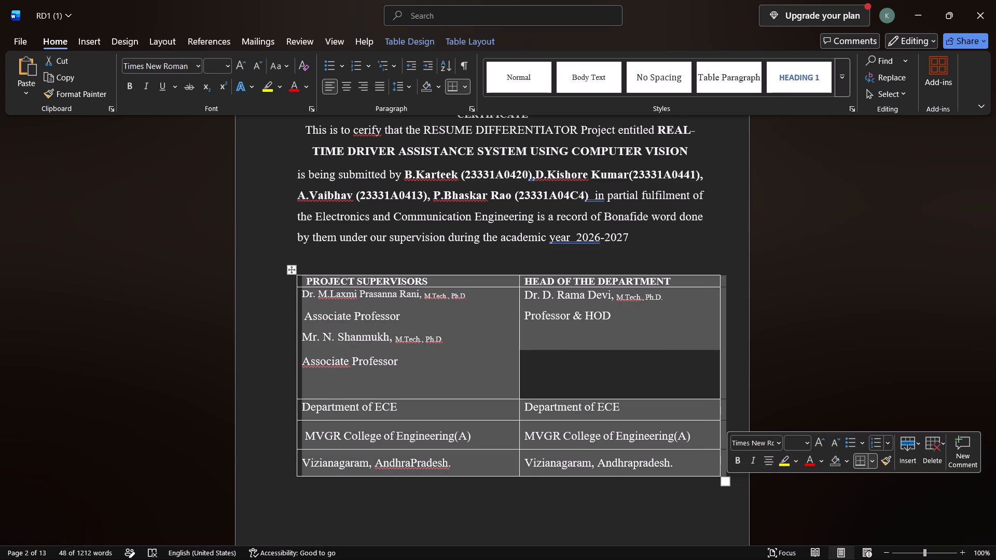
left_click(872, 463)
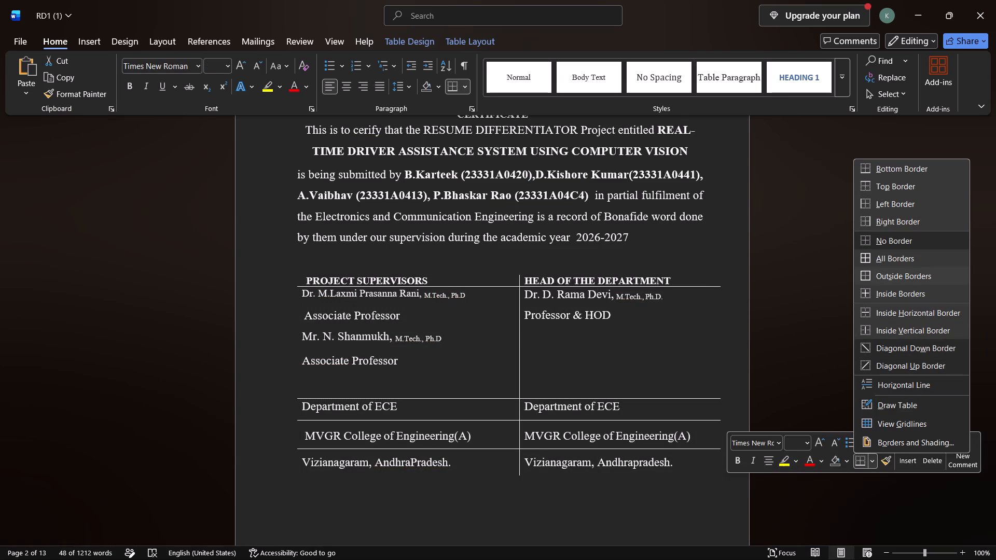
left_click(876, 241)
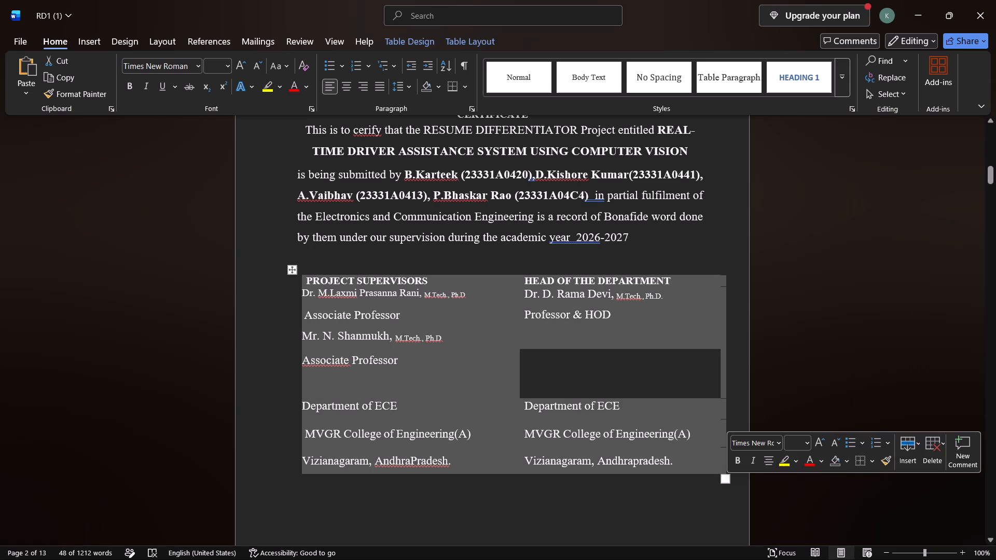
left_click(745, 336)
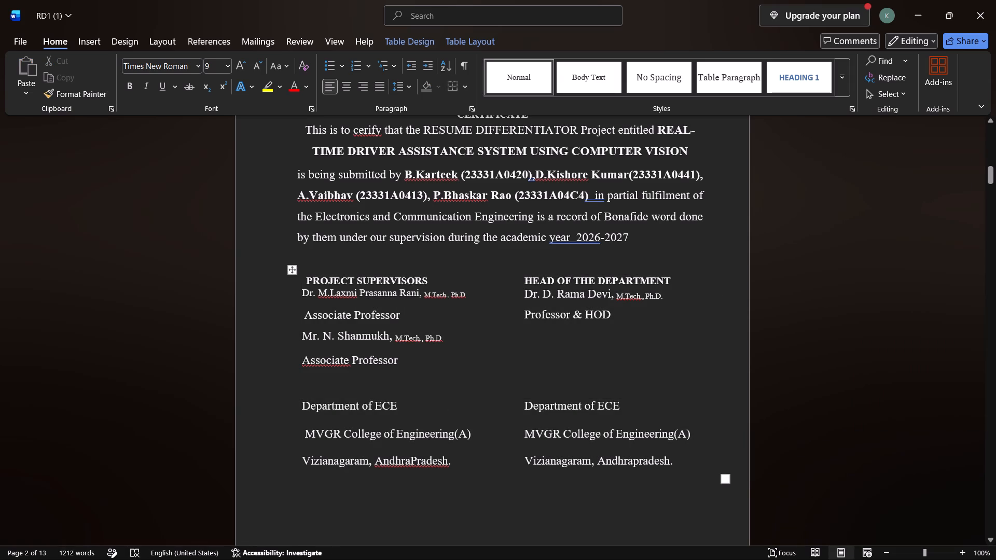
Increase the first supervisor's name and qualifications line to font size 14.
left_click(476, 291)
left_click_drag(476, 291, 297, 287)
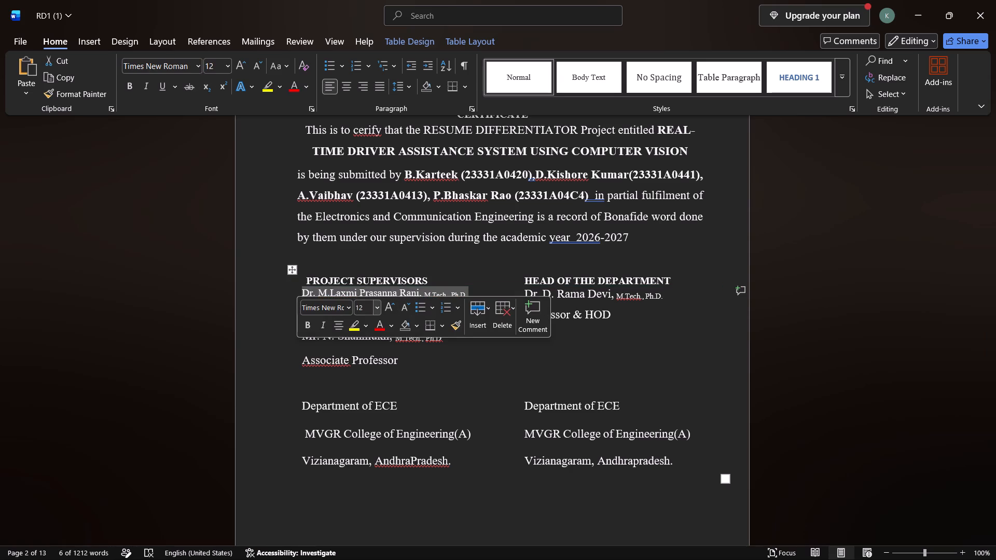
left_click(389, 308)
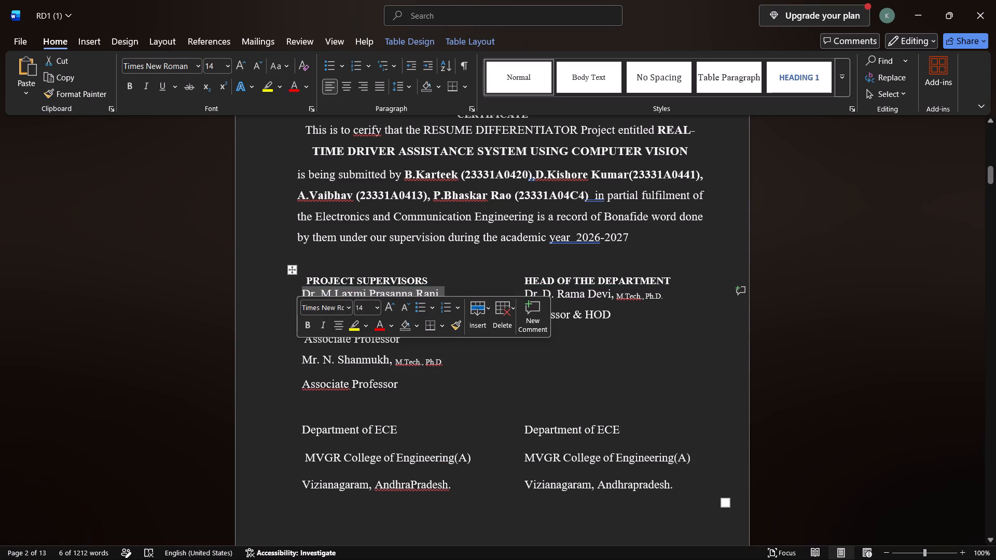
left_click(452, 271)
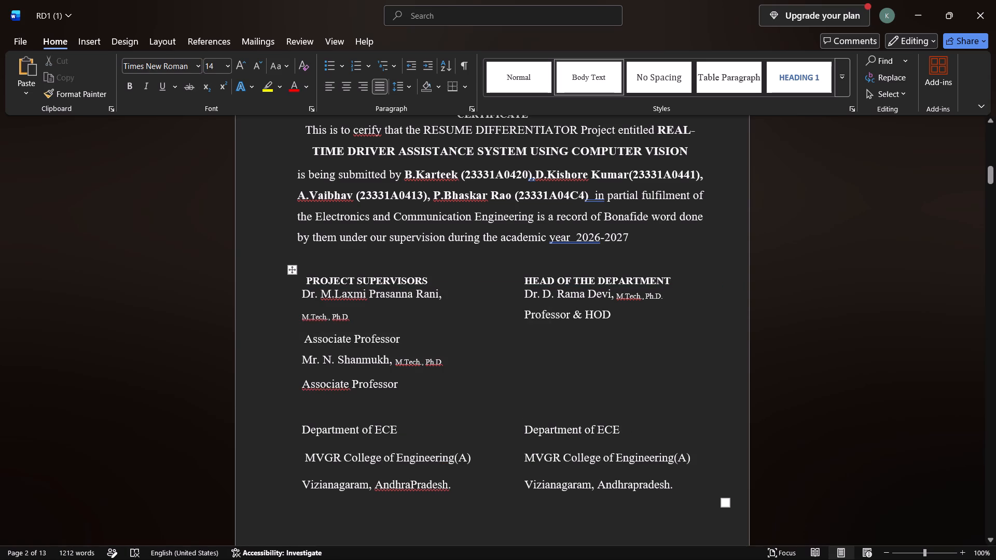
Add a blank line beneath the PROJECT SUPERVISORS heading in the certificate table.
left_click(438, 281)
key("Return")
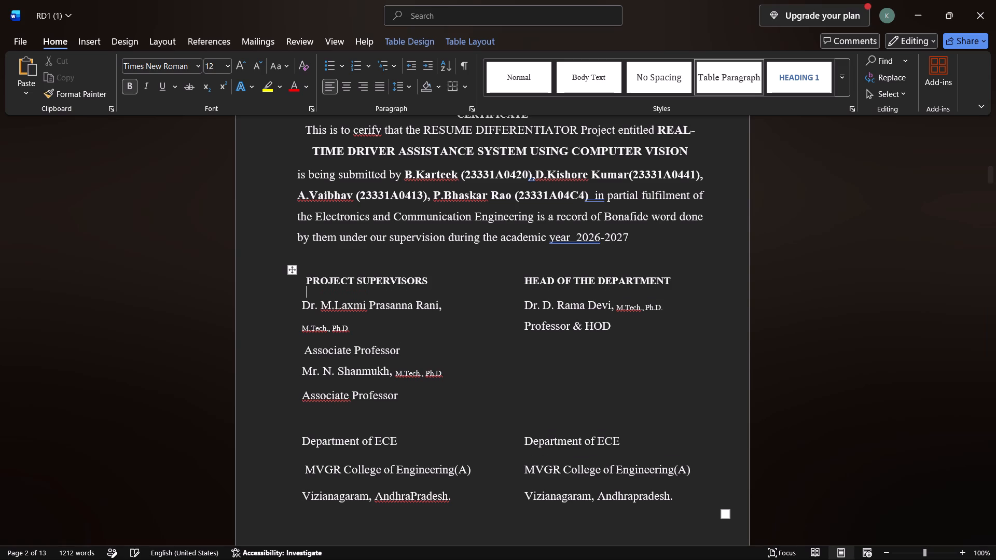
Apply All Borders to the entire supervisors table on the certificate page.
left_click_drag(299, 328, 287, 352)
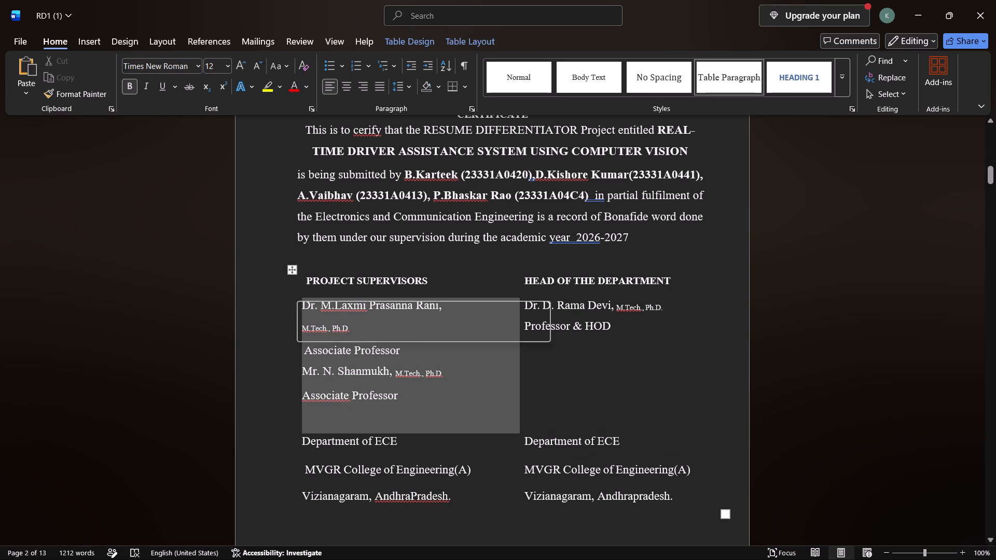
left_click(287, 352)
left_click(275, 342)
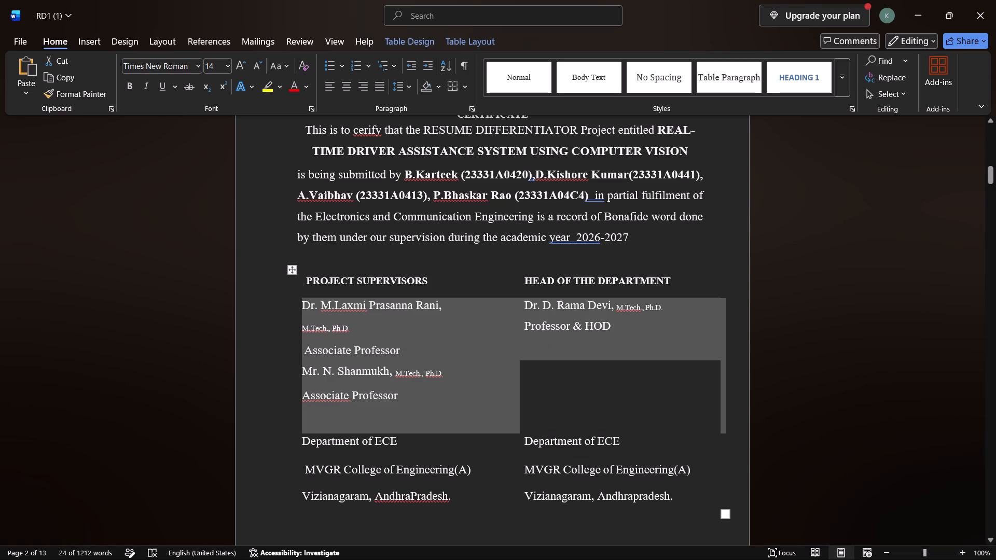
left_click(721, 516)
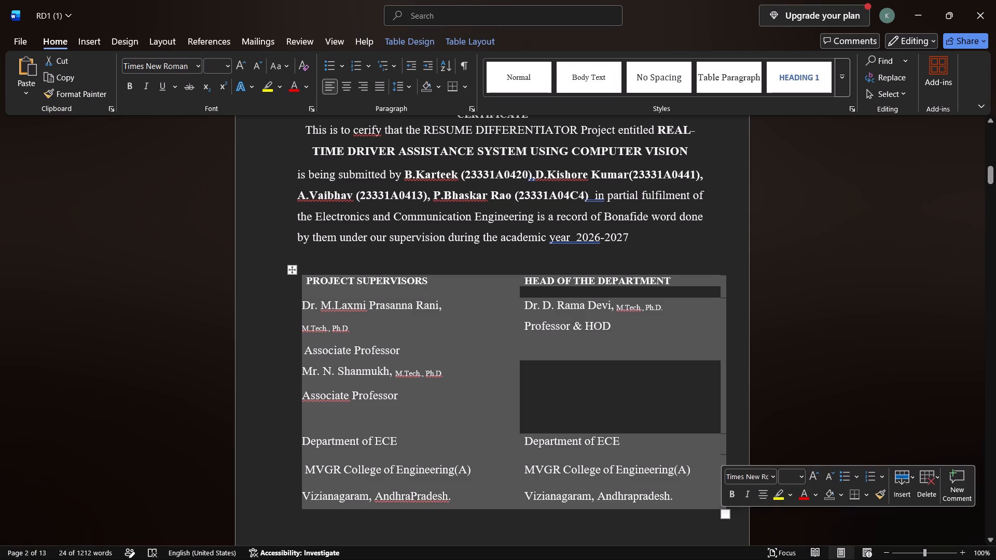
left_click(861, 498)
left_click(867, 495)
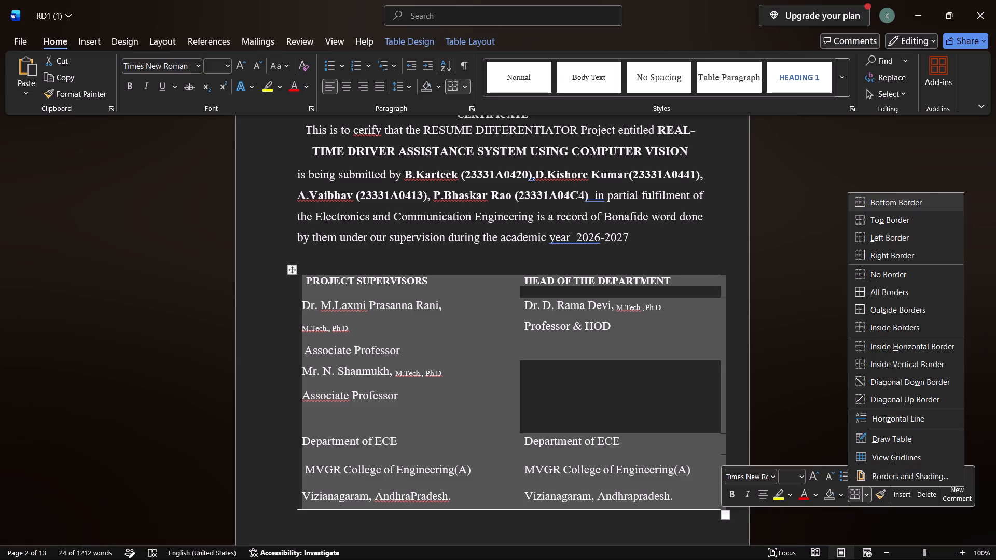
left_click(876, 289)
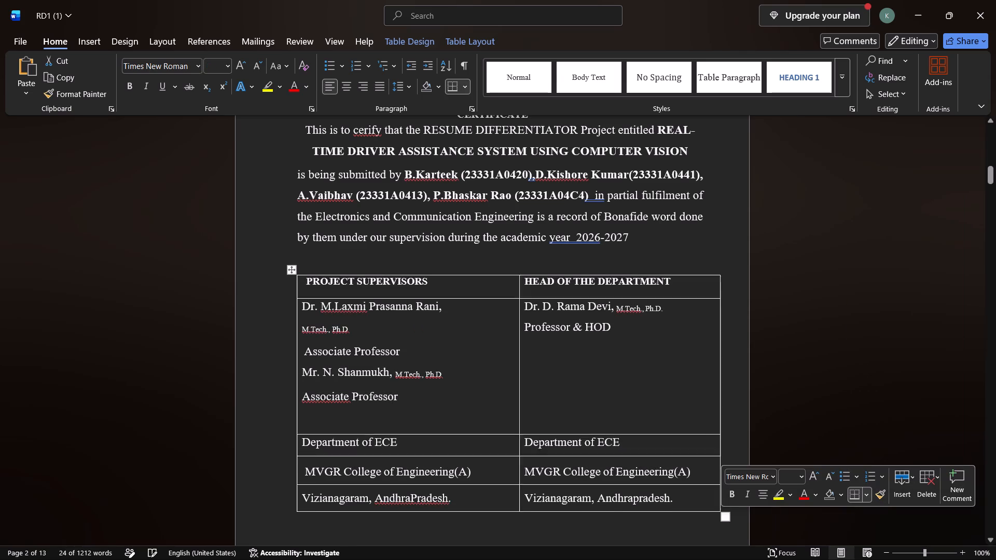
Remove the subscript from the first supervisor's M.Tech., Ph.D qualifications and set them to font size 12.
left_click(395, 339)
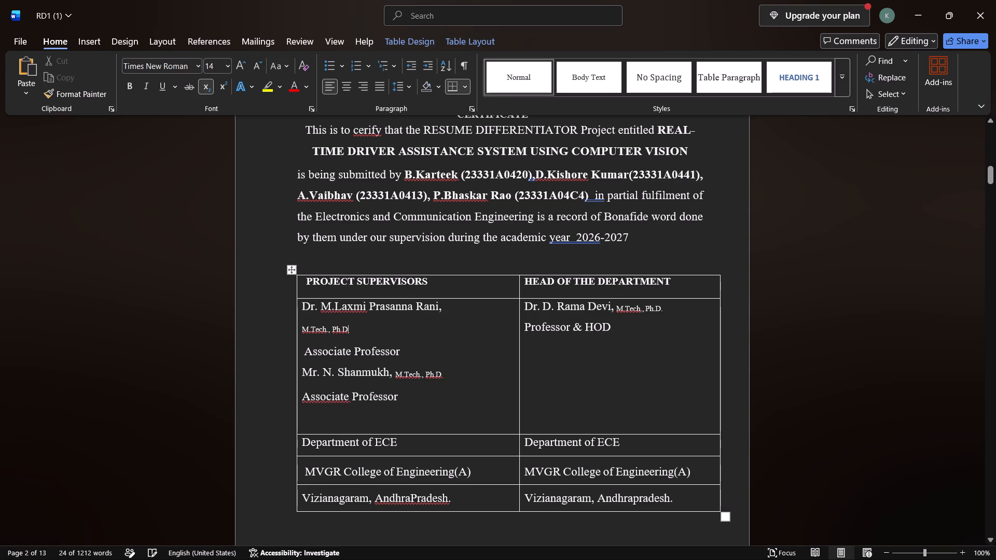
left_click_drag(356, 328, 309, 321)
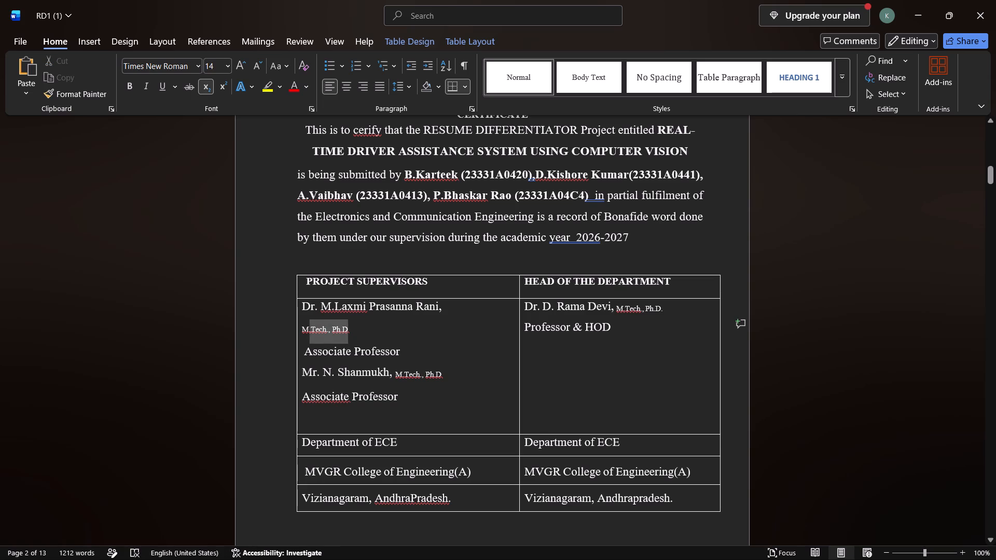
left_click_drag(309, 321, 295, 321)
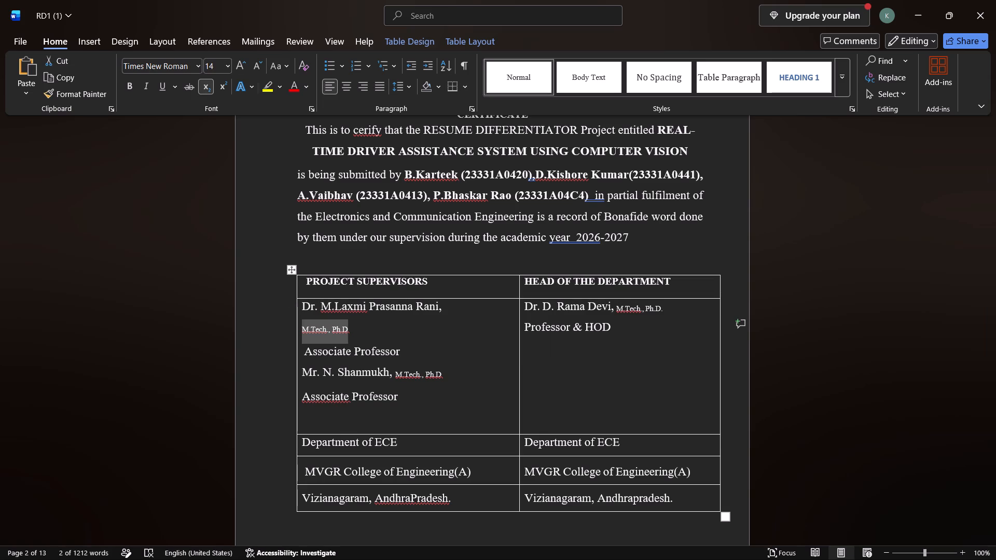
left_click(242, 67)
left_click(208, 85)
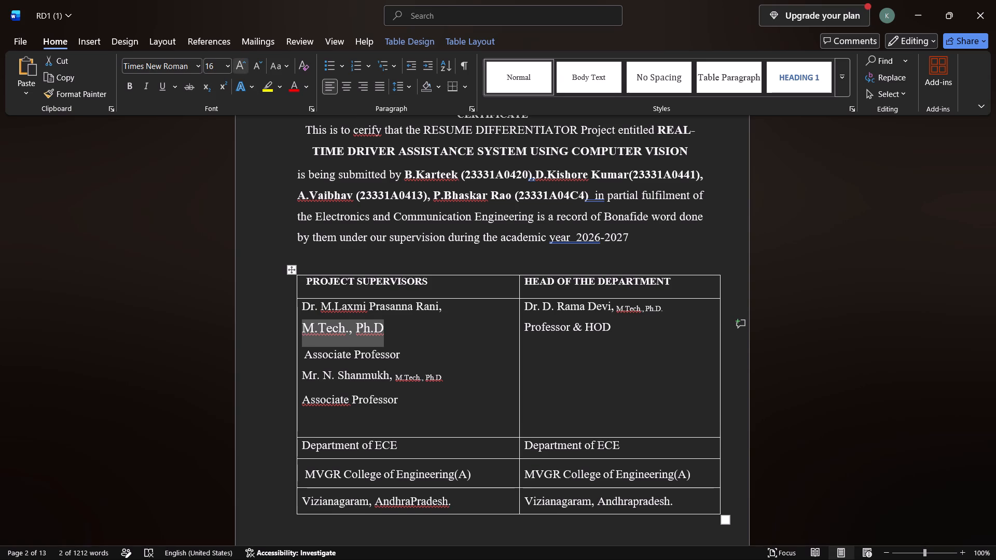
left_click(258, 66)
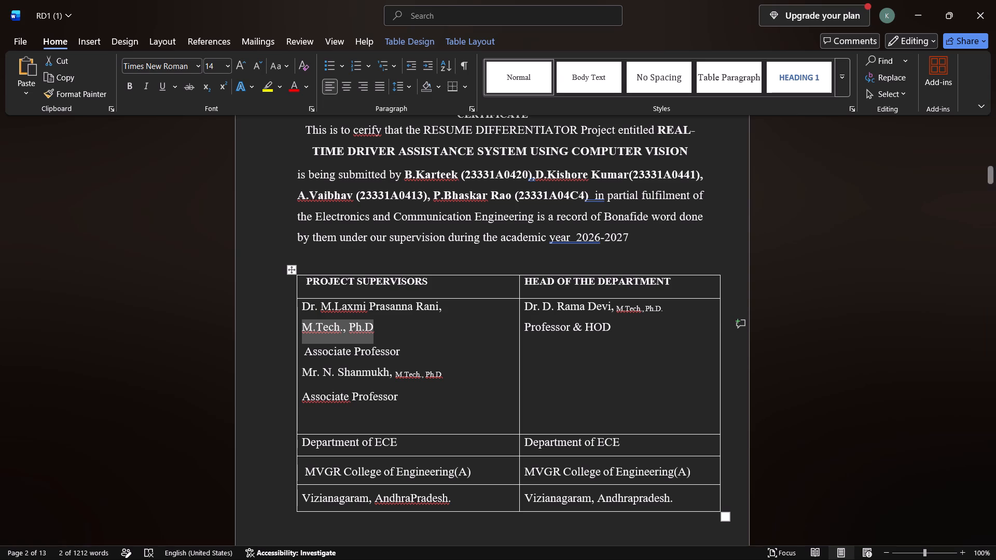
left_click(257, 67)
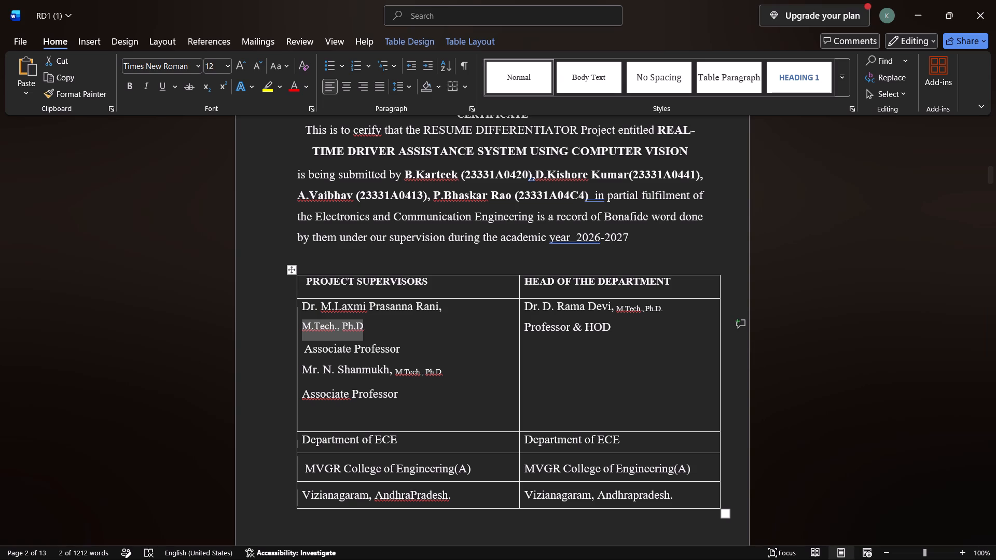
Delete the space between the first supervisor's name and the M.Tech., Ph.D qualifications.
left_click(305, 322)
key("BackSpace")
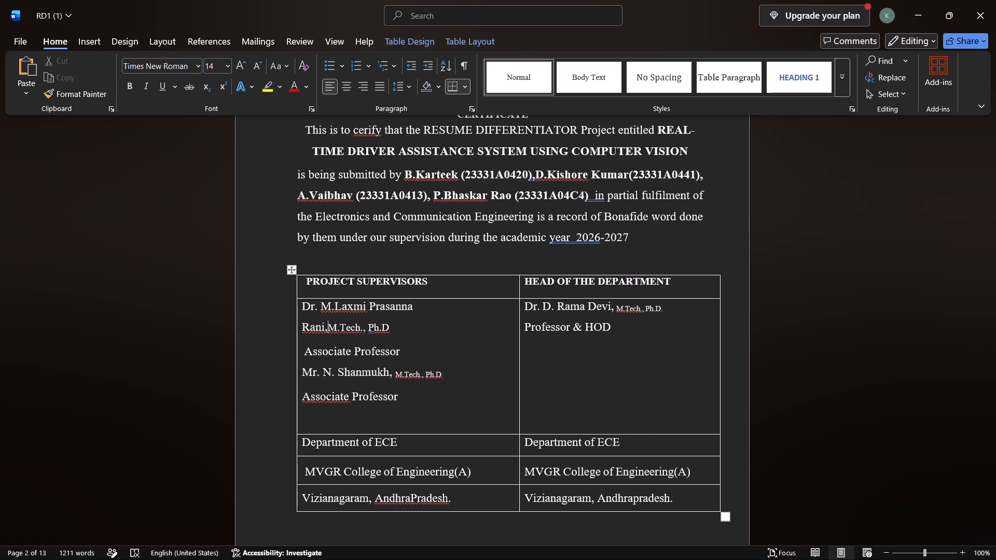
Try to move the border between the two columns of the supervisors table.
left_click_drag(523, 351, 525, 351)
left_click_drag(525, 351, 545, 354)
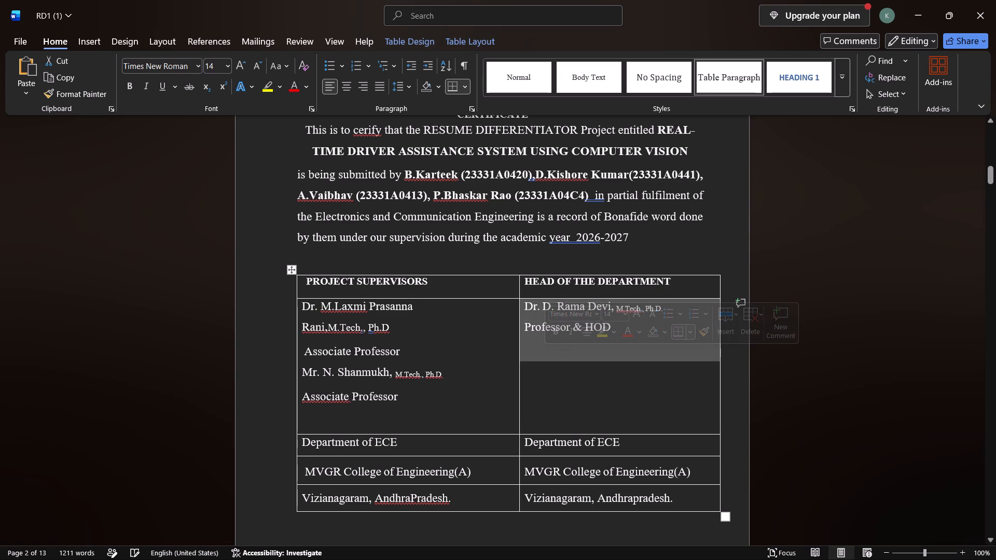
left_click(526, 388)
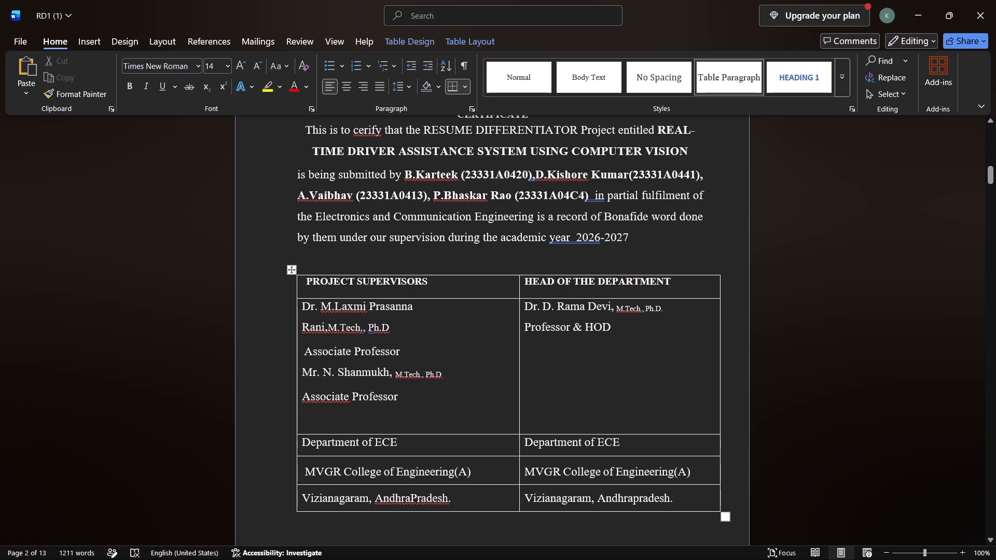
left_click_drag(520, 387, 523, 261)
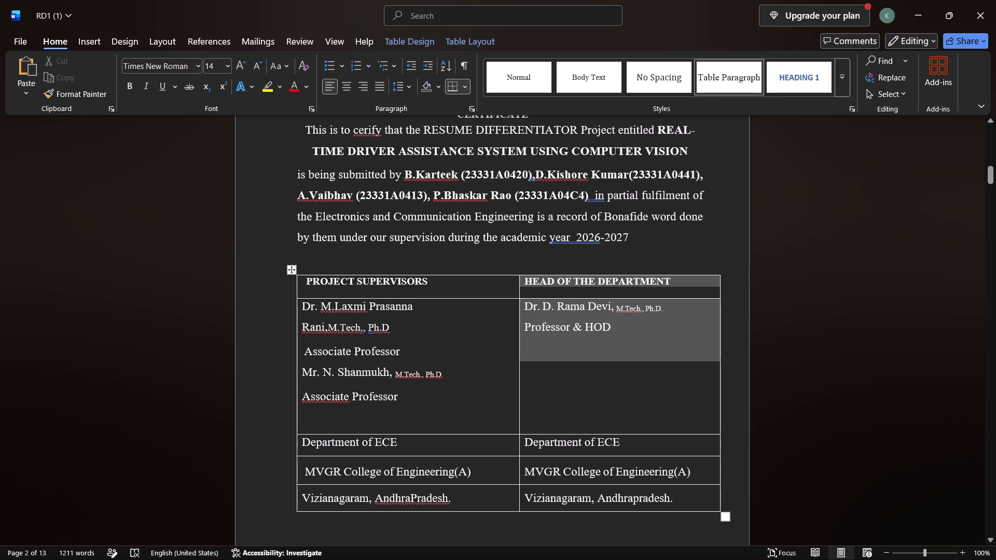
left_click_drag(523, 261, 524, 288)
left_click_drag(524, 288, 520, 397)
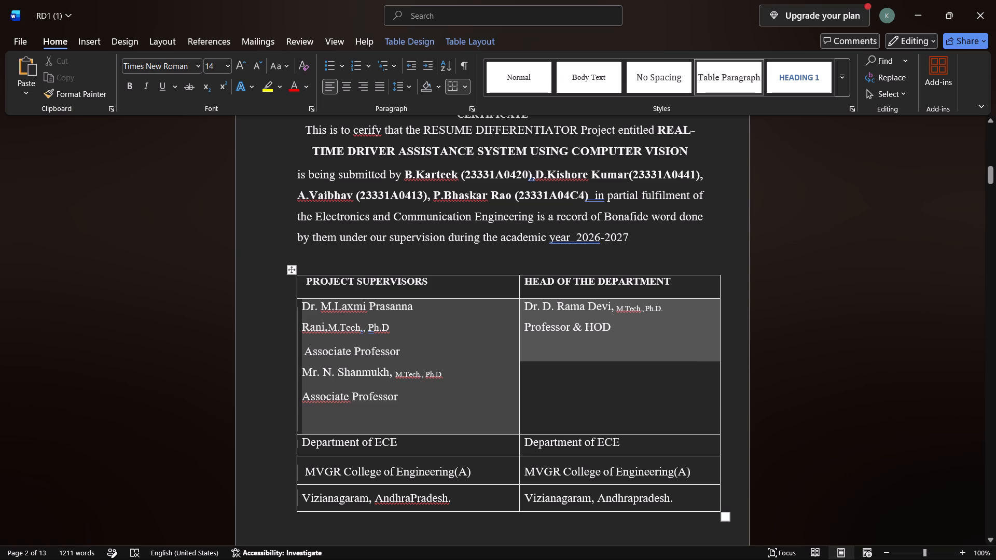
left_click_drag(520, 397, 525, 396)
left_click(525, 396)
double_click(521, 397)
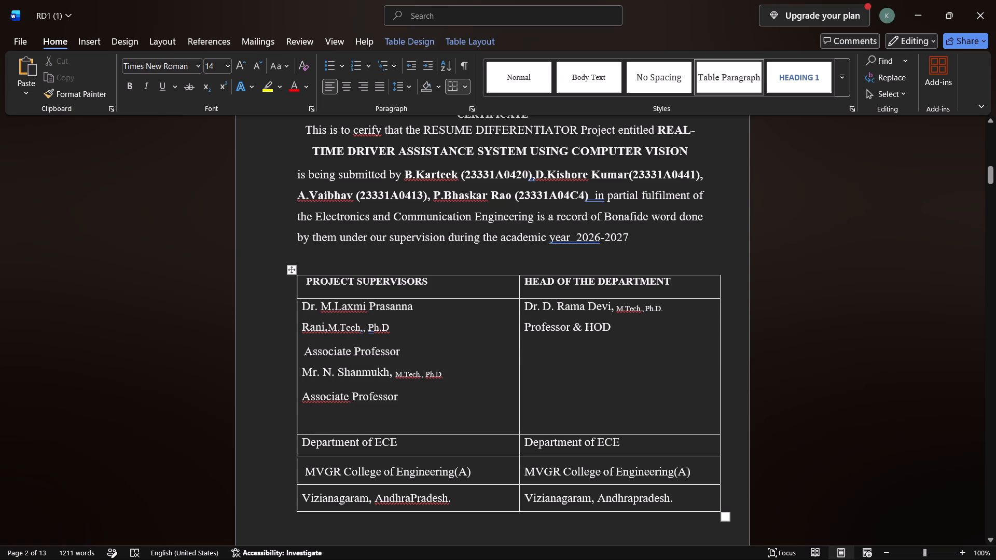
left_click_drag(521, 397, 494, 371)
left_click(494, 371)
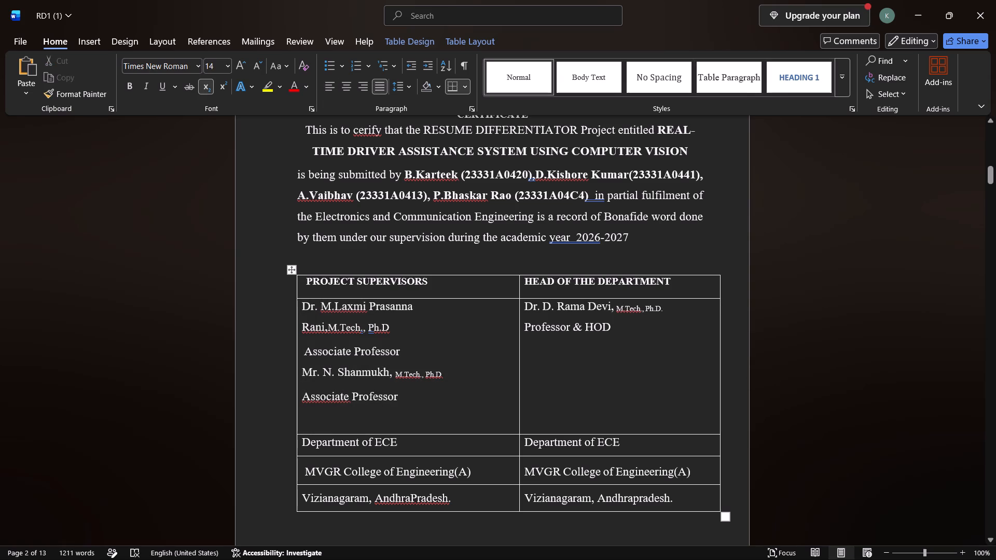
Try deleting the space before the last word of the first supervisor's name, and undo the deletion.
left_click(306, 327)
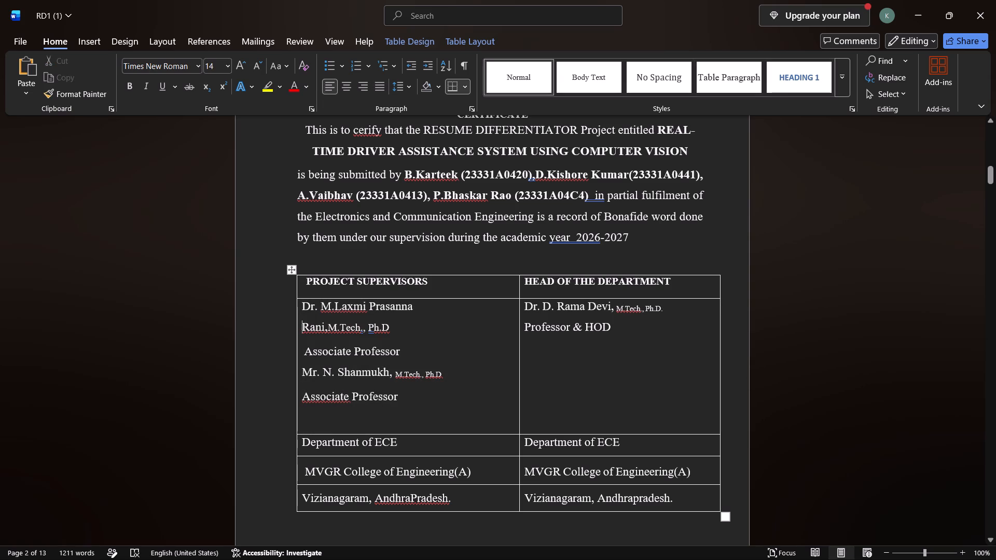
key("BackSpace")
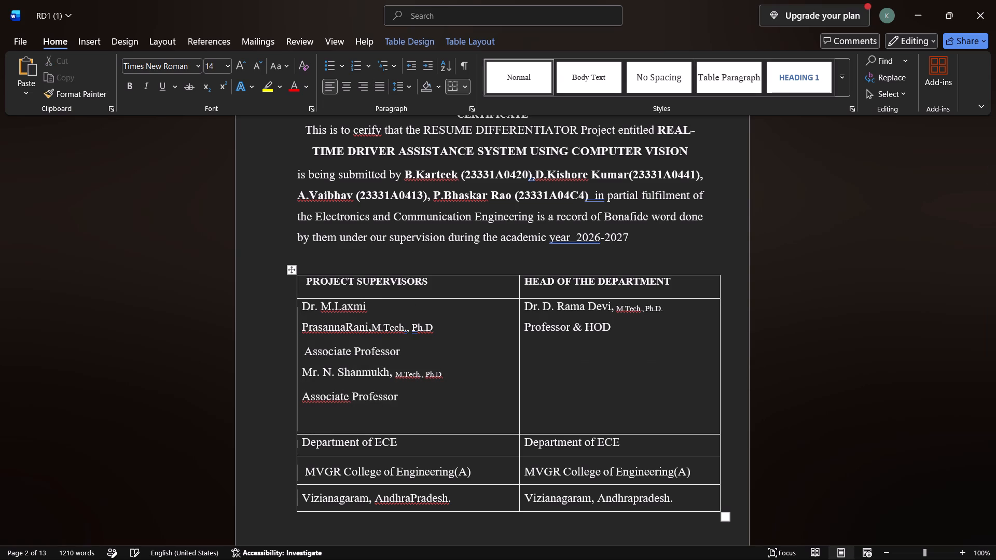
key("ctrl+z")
Undo the earlier deletion of the space between the first supervisor's name and the M.Tech., Ph.D qualifications.
key("ctrl+z")
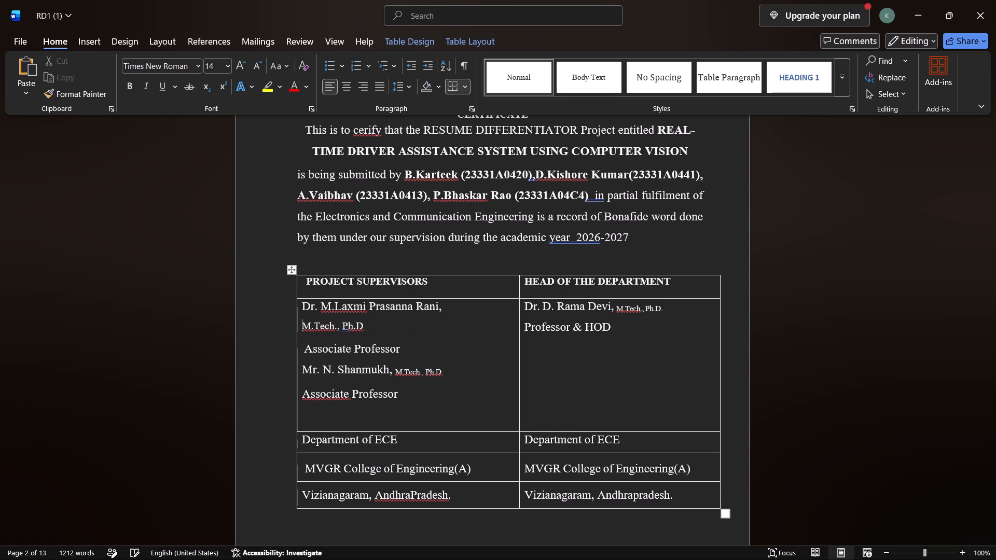
Widen the PROJECT SUPERVISORS column by shifting its border with the HEAD OF THE DEPARTMENT column in every row of the table.
left_click(306, 327, "ctrl")
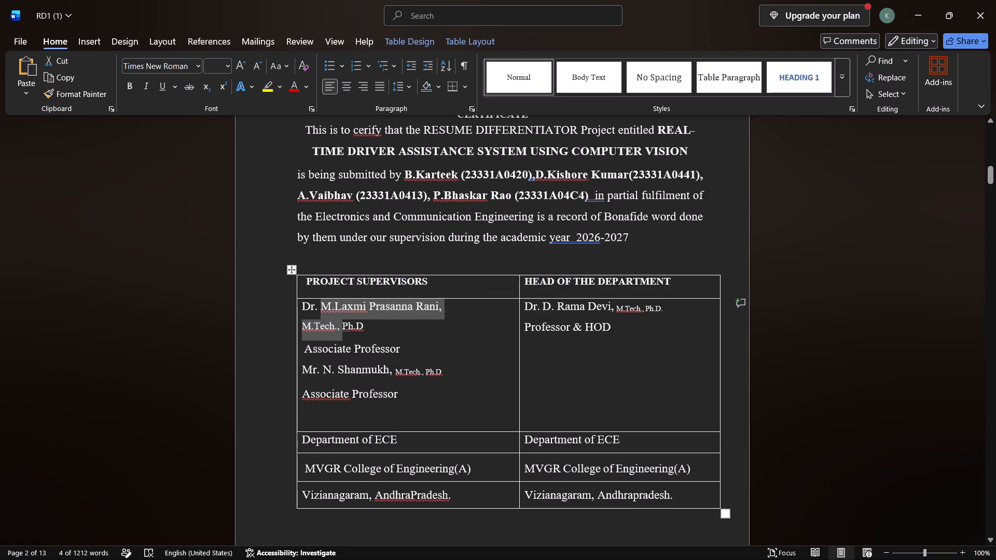
left_click(513, 365)
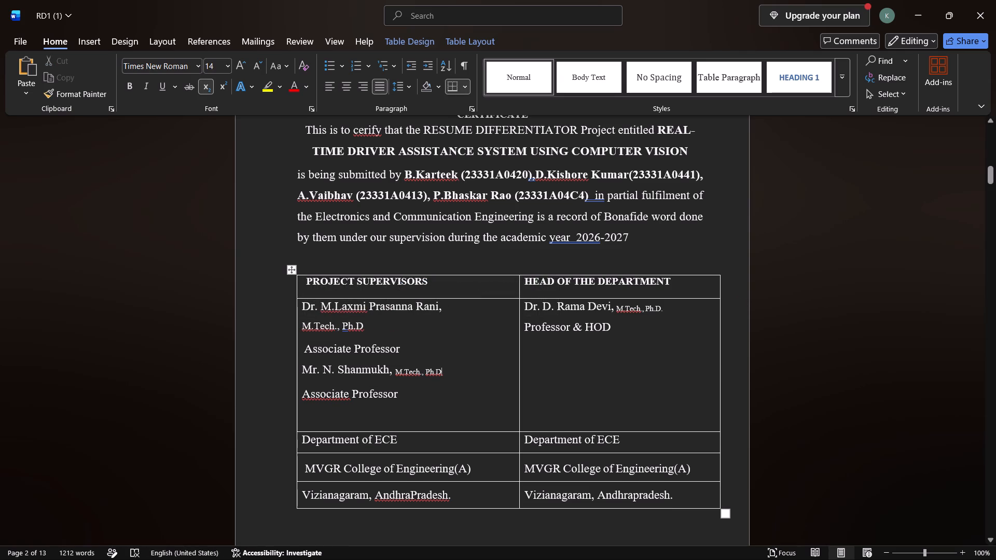
left_click(520, 309)
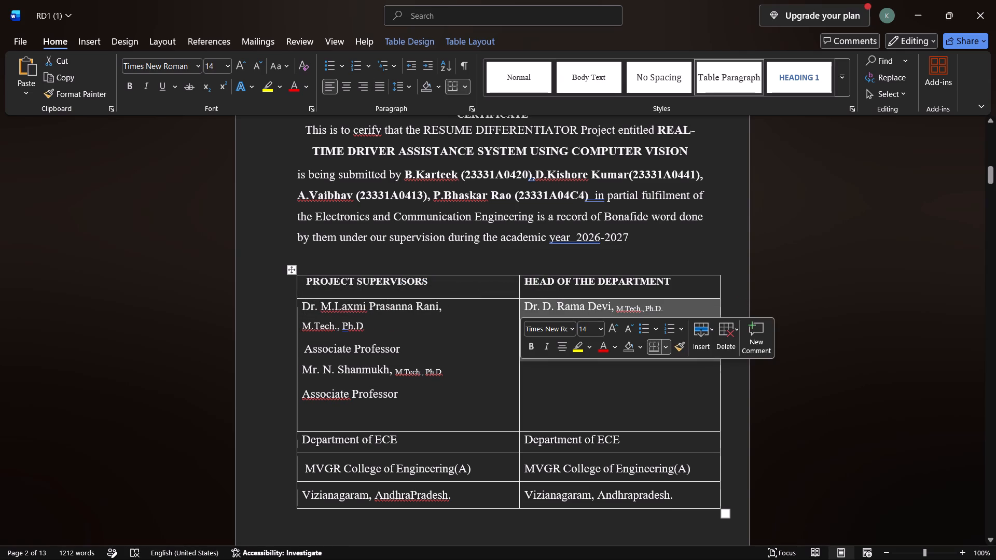
left_click_drag(518, 326, 556, 330)
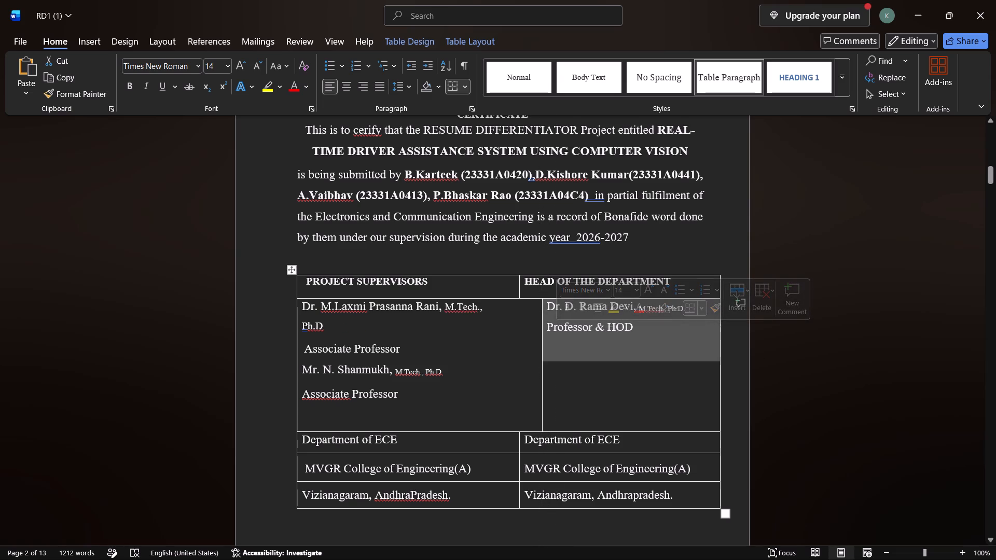
left_click_drag(518, 292, 520, 292)
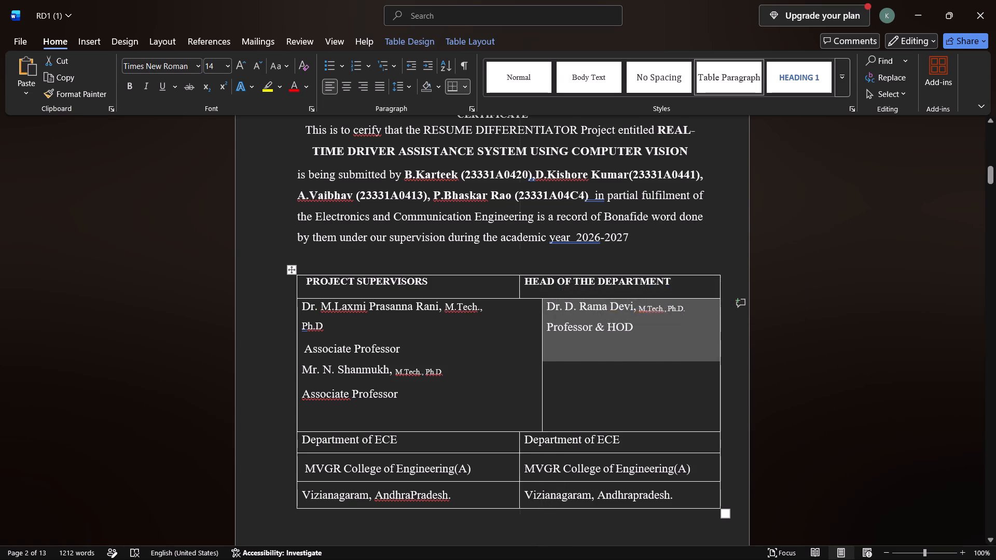
left_click_drag(520, 292, 557, 295)
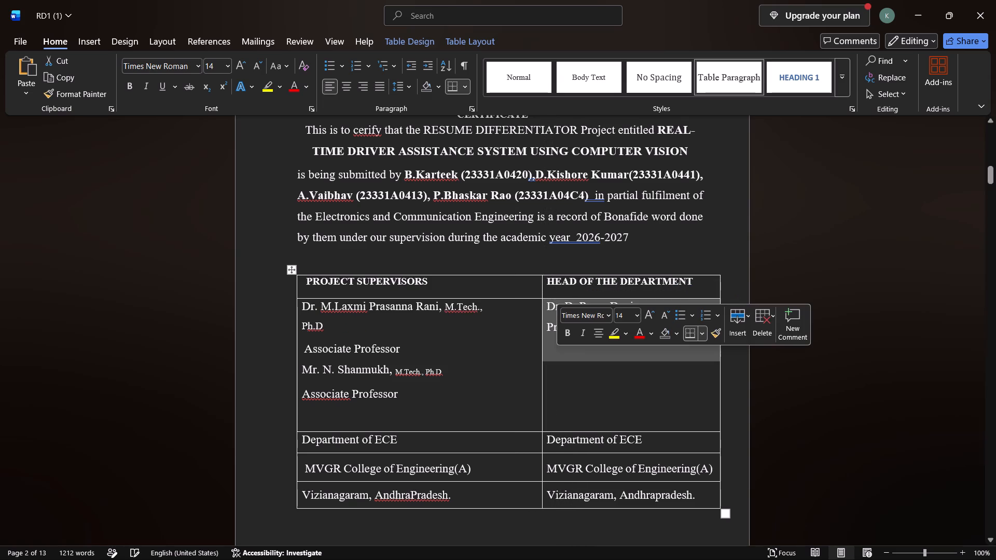
left_click(502, 411)
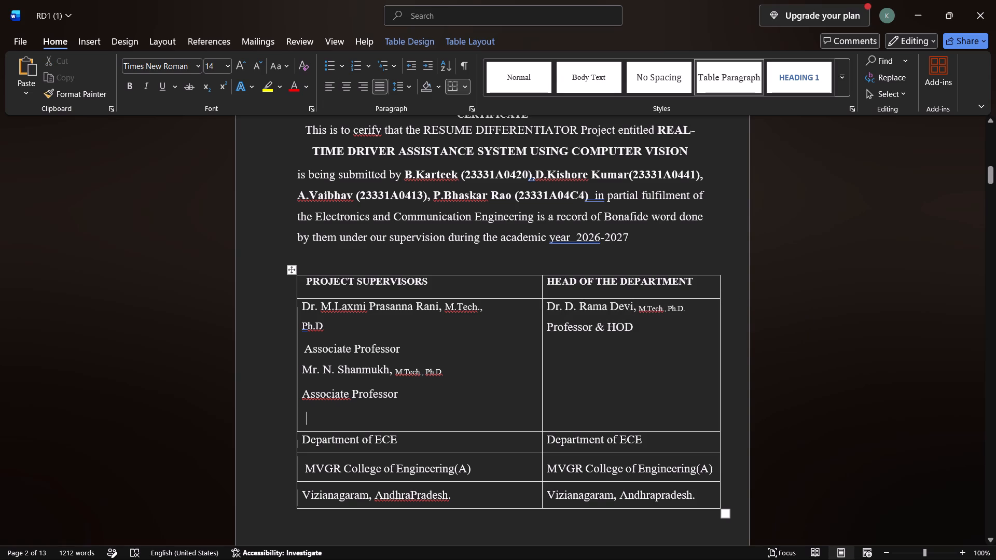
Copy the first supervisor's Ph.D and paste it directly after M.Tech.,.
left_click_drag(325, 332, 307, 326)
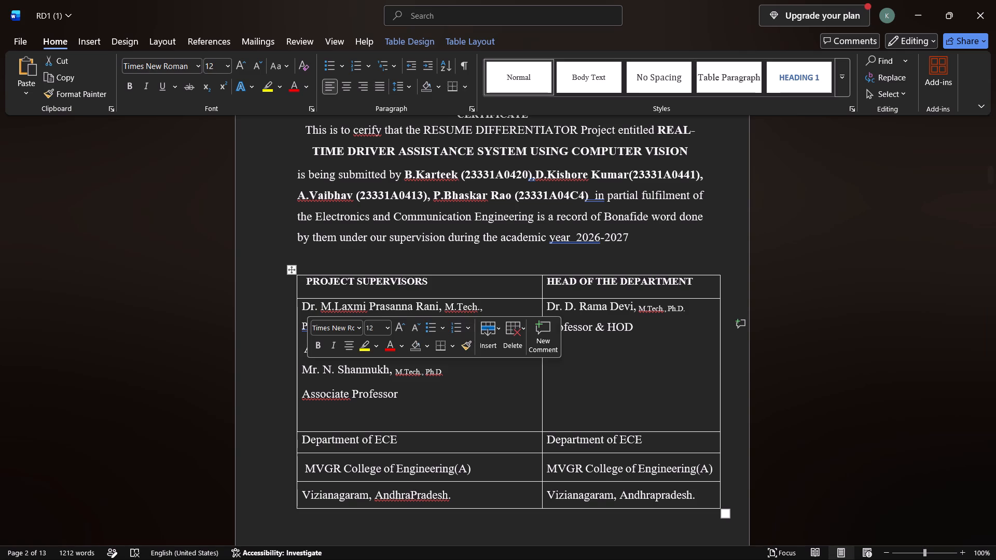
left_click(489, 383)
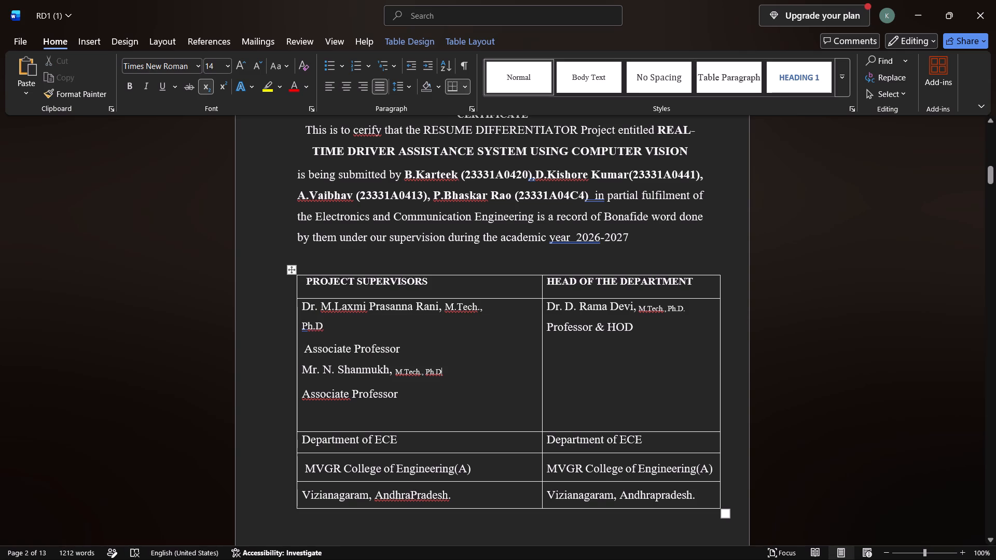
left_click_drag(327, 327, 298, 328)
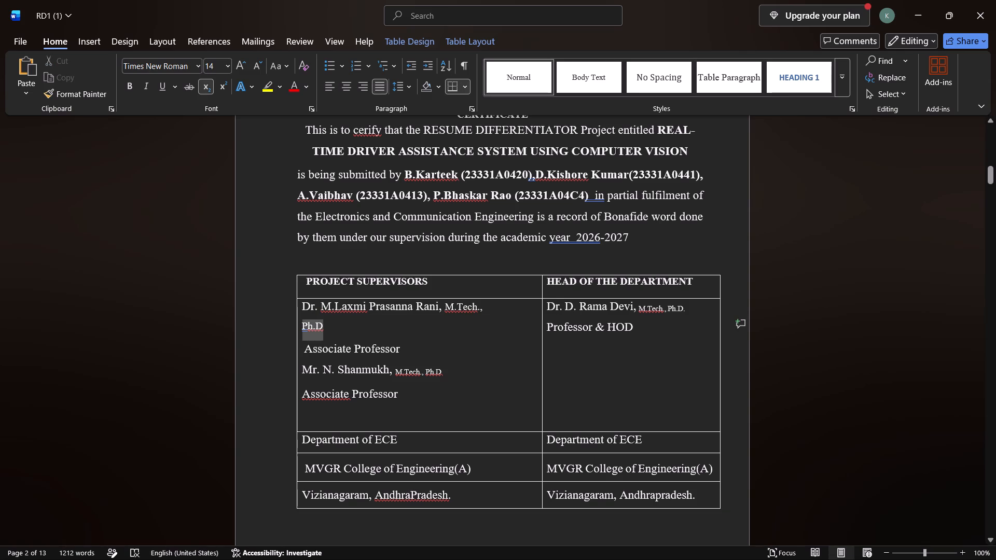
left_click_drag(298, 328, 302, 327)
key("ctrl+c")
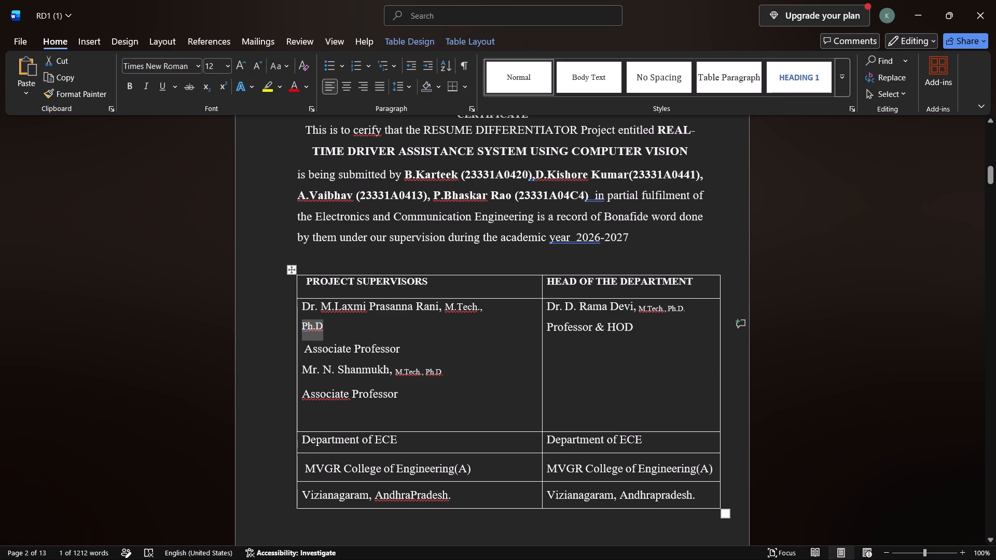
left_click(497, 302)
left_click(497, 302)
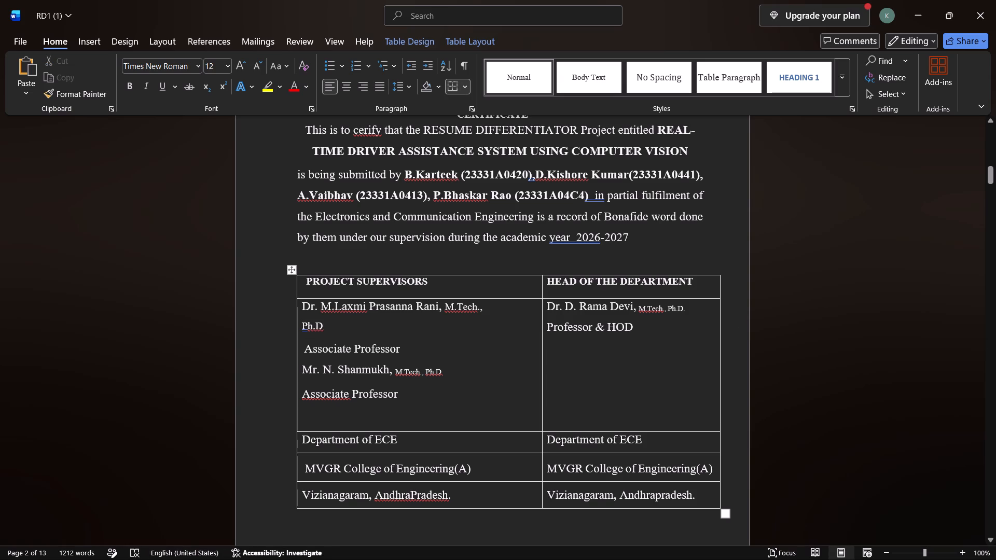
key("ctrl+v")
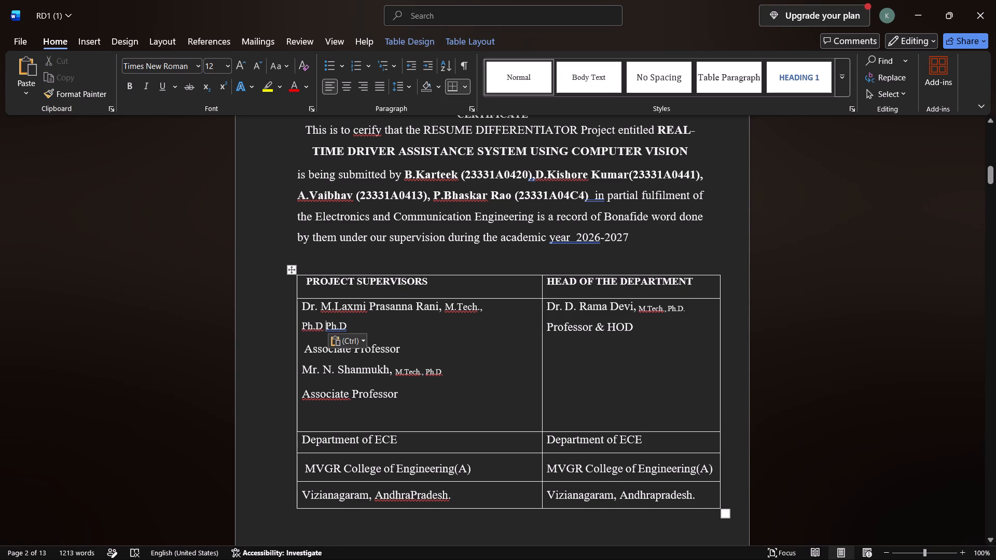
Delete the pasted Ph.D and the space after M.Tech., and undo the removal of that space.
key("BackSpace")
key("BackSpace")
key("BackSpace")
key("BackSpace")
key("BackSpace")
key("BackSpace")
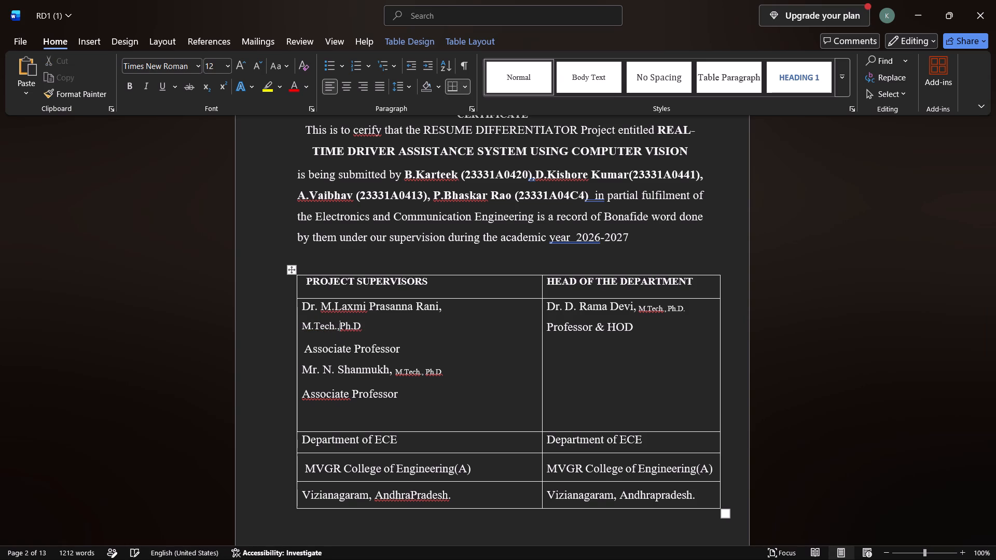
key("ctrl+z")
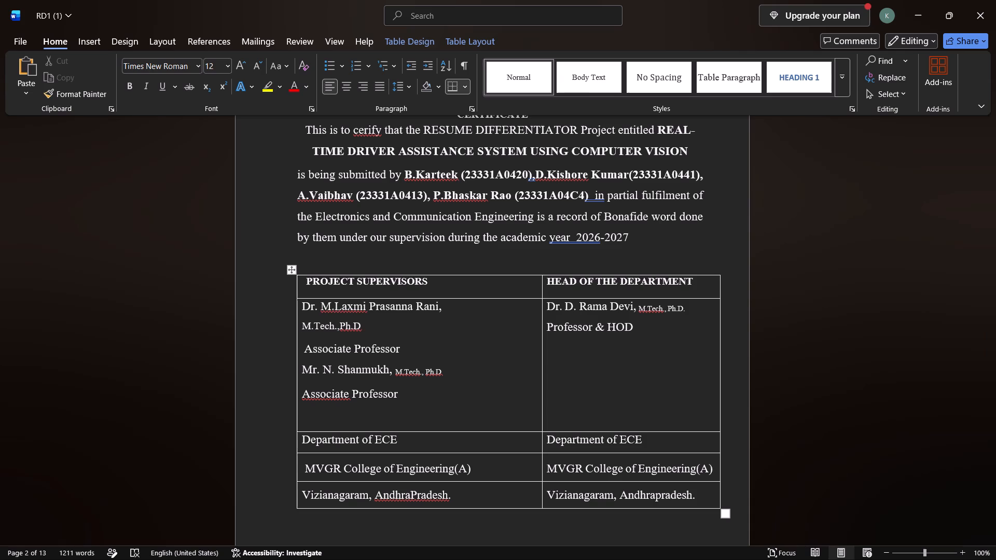
Set the first supervisor's M.Tech., Ph.D qualifications to font size 11.
left_click(499, 307)
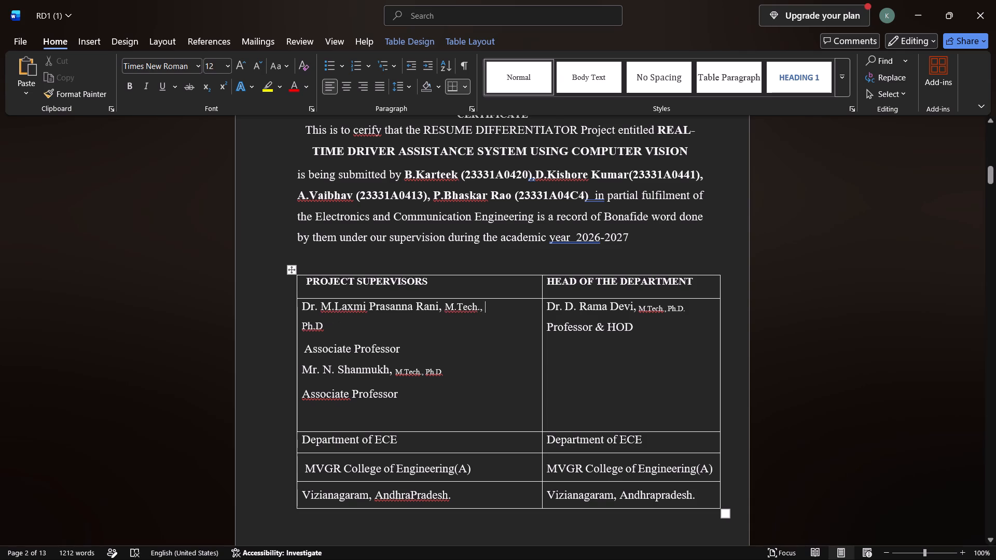
left_click_drag(446, 307, 490, 335)
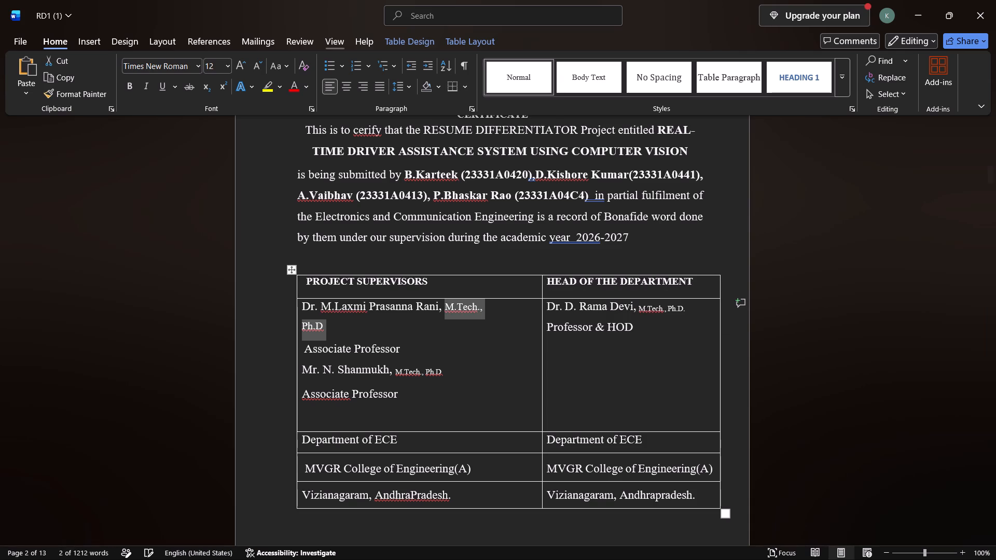
left_click(225, 66)
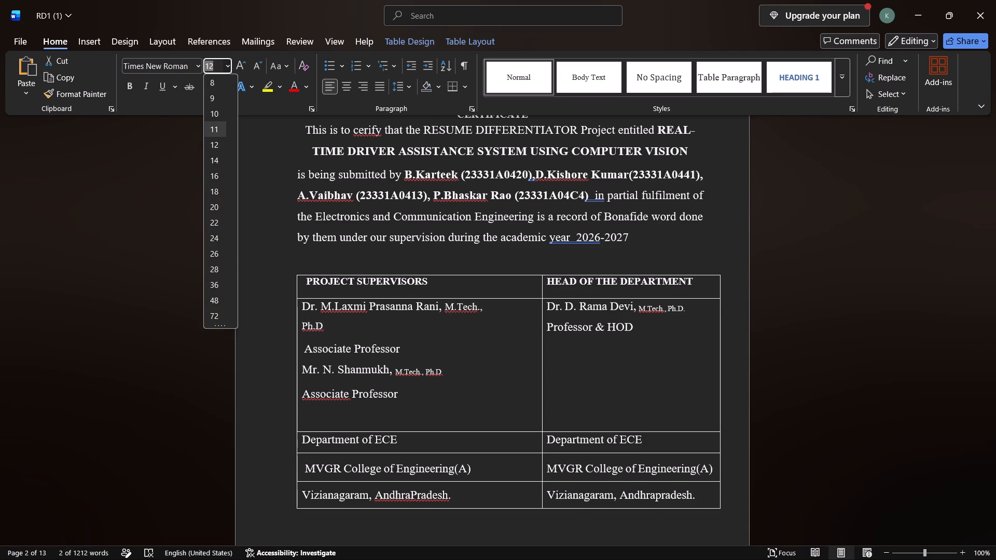
left_click(214, 128)
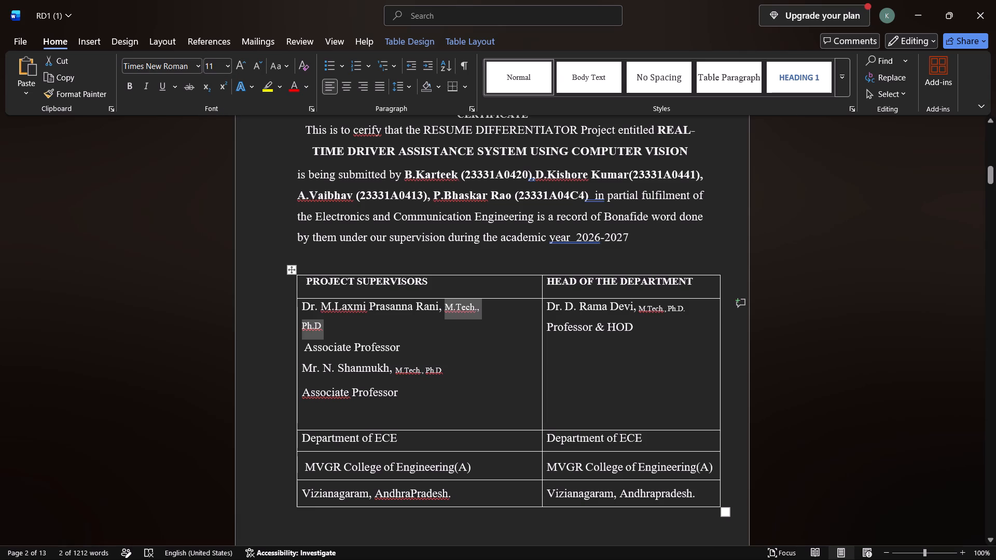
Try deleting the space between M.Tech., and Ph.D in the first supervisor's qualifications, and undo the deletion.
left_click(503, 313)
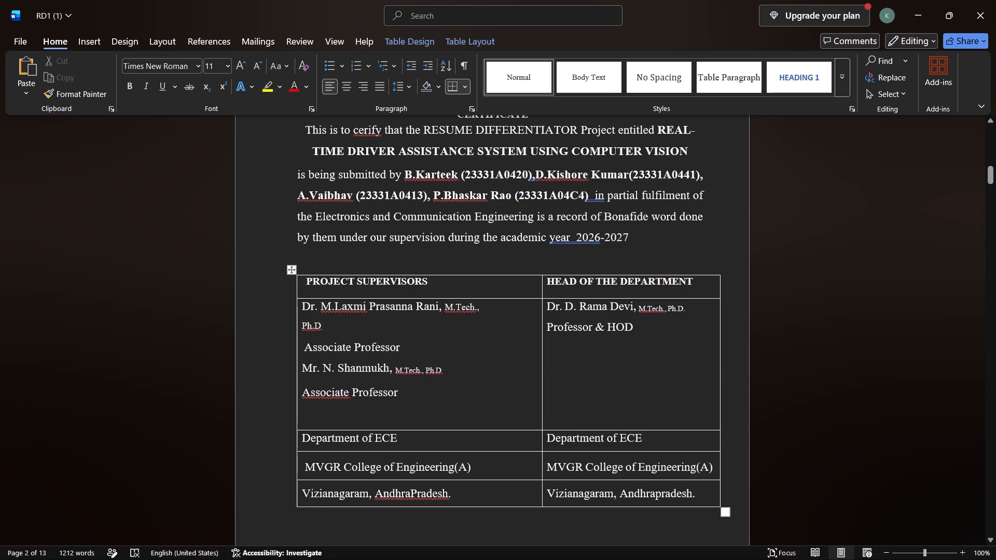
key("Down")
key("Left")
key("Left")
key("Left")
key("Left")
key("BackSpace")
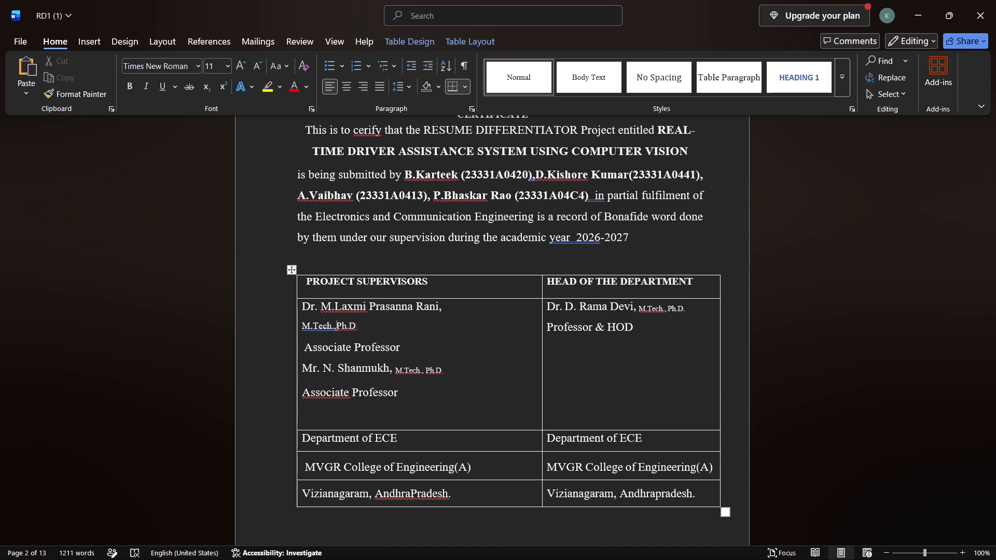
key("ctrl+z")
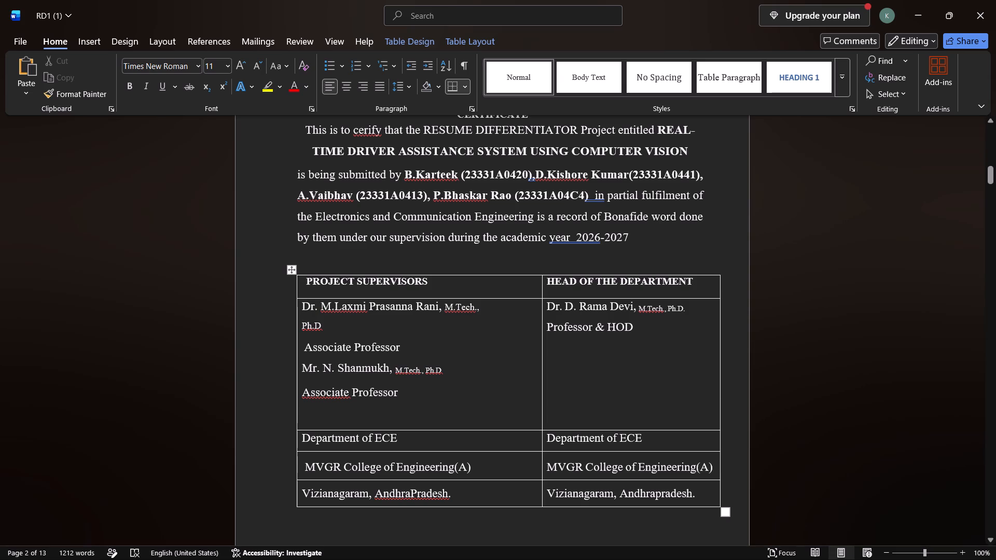
Set the head of the department's M.Tech., Ph.D. qualifications to font size 16.
left_click_drag(643, 306, 690, 312)
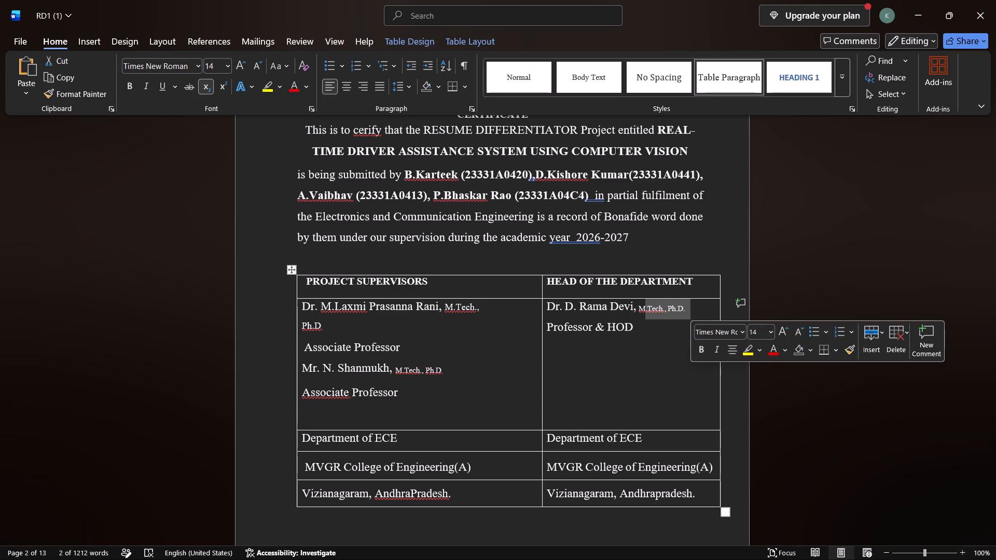
left_click(774, 334)
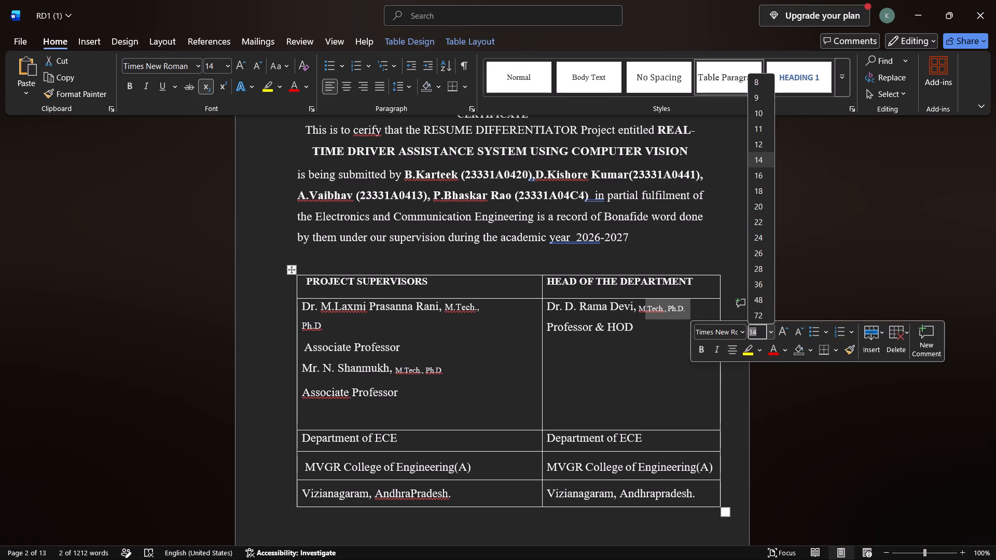
triple_click(638, 304)
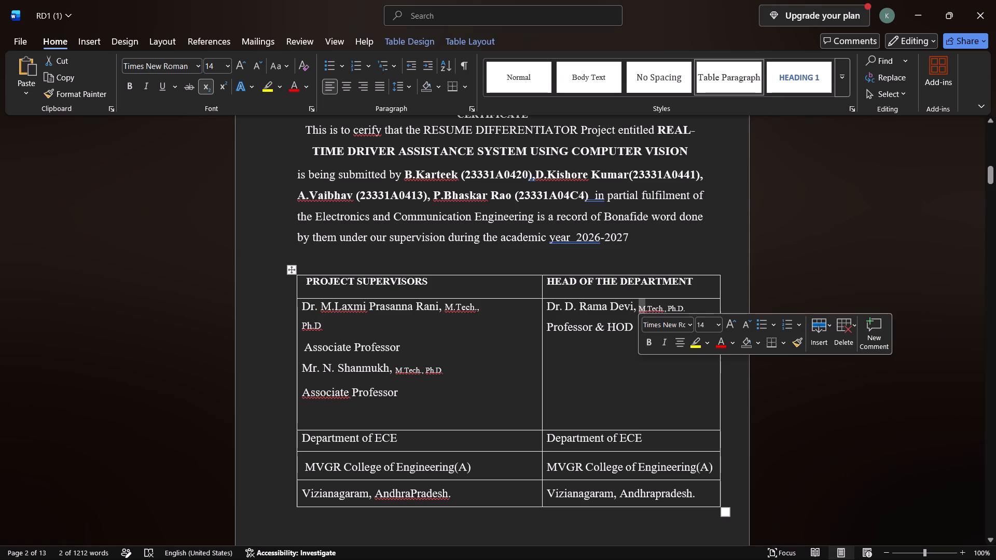
triple_click(680, 307)
left_click(680, 307)
left_click_drag(680, 307, 666, 305)
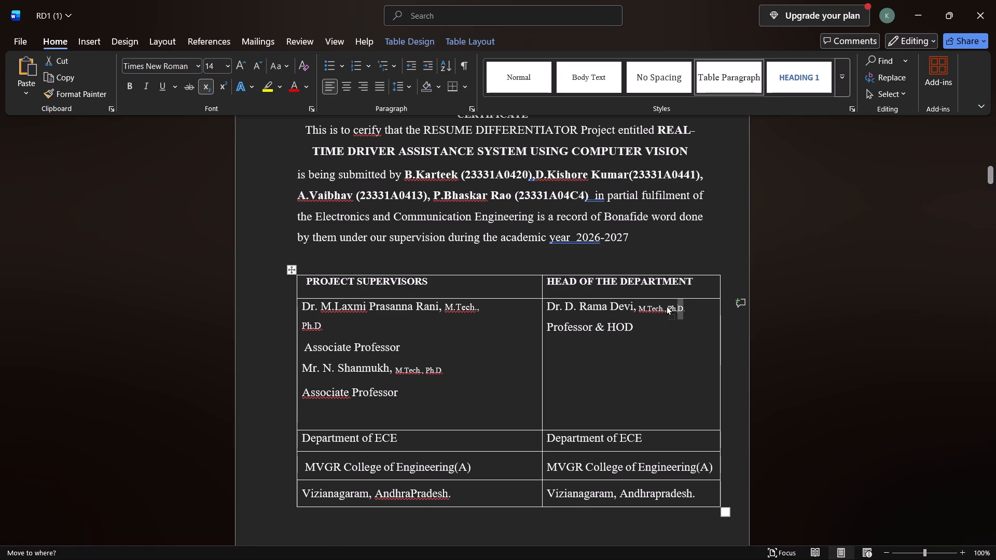
left_click_drag(666, 305, 638, 307)
triple_click(638, 307)
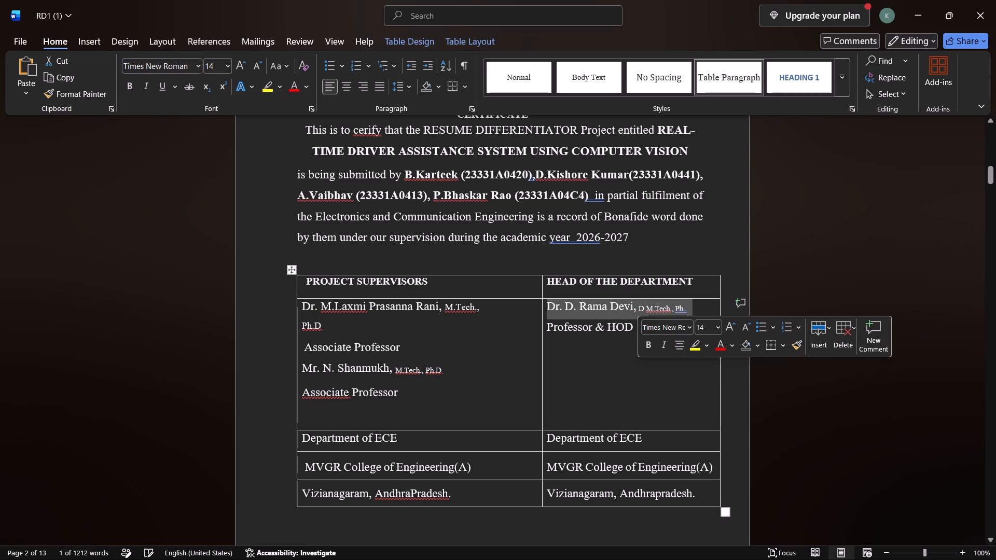
left_click(638, 307)
left_click(638, 307)
left_click_drag(638, 307, 686, 316)
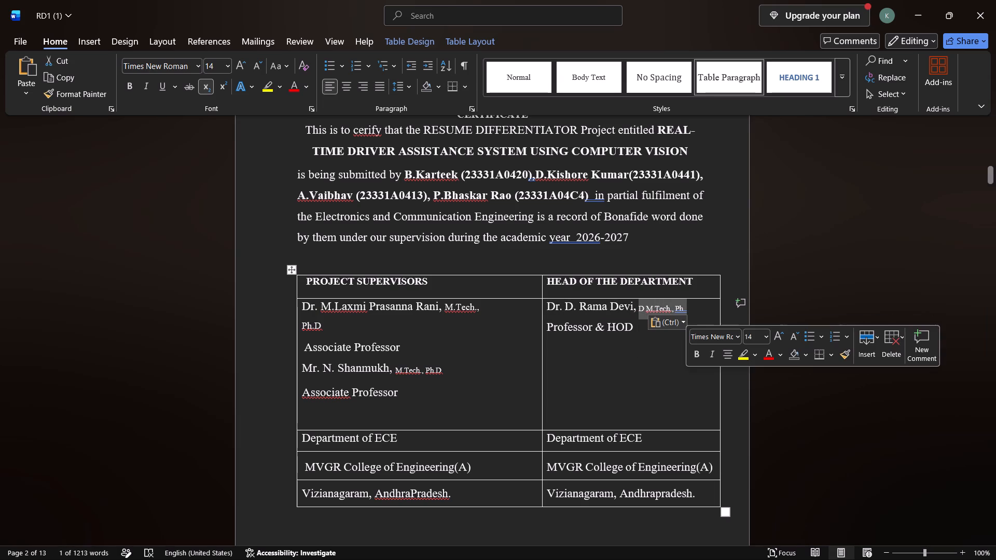
left_click(767, 340)
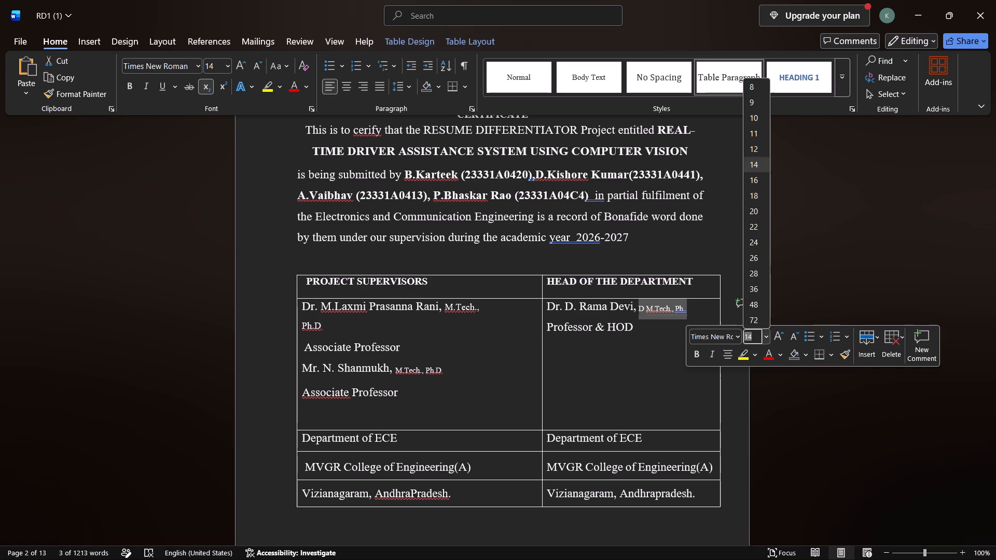
left_click(758, 186)
Replace the stray D before the head of the department's M.Tech., with two spaces.
left_click(653, 307)
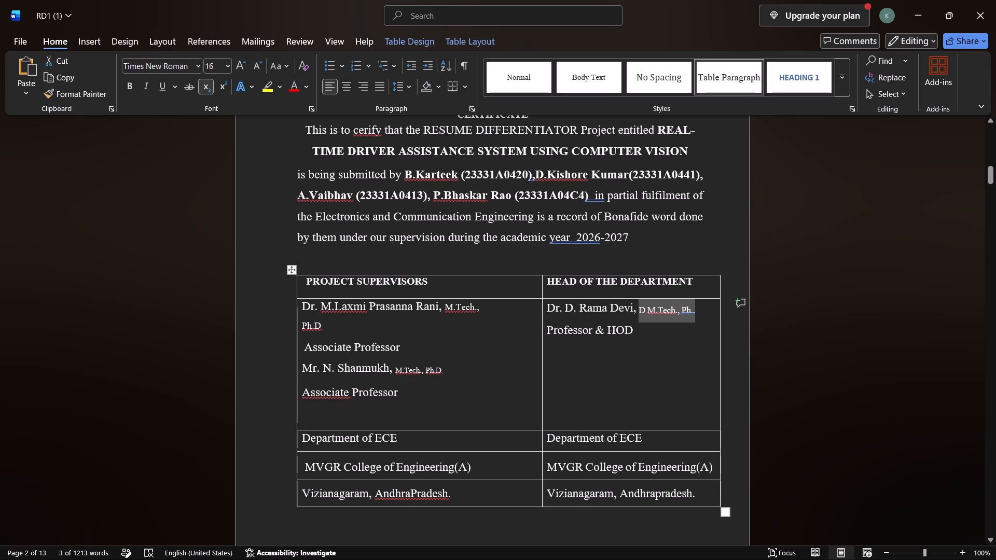
left_click(647, 306)
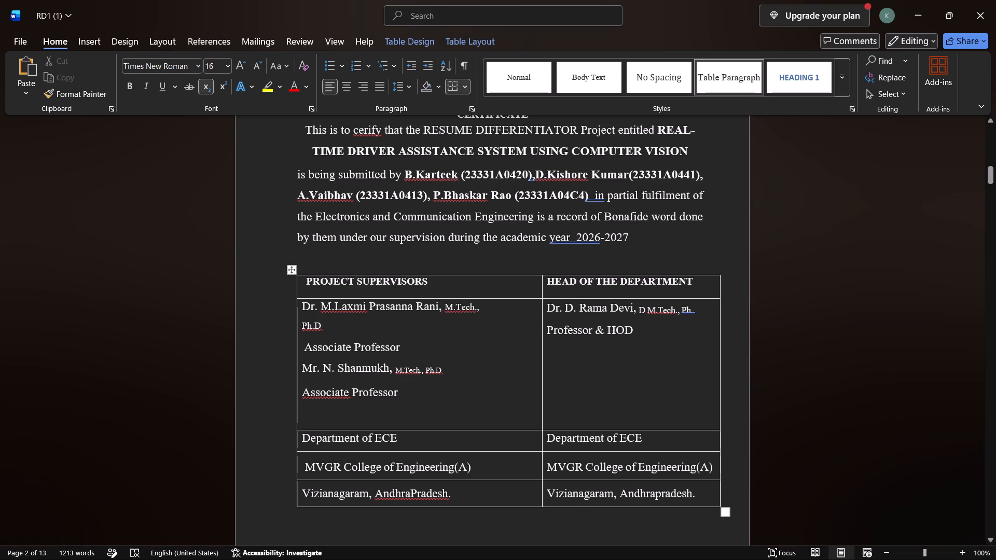
key("BackSpace")
key("BackSpace")
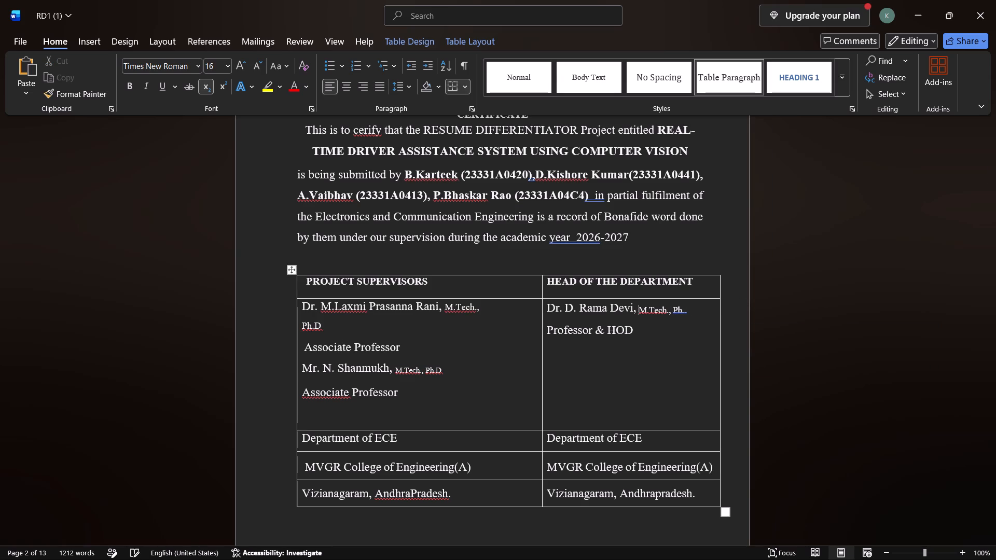
key("space")
key("space")
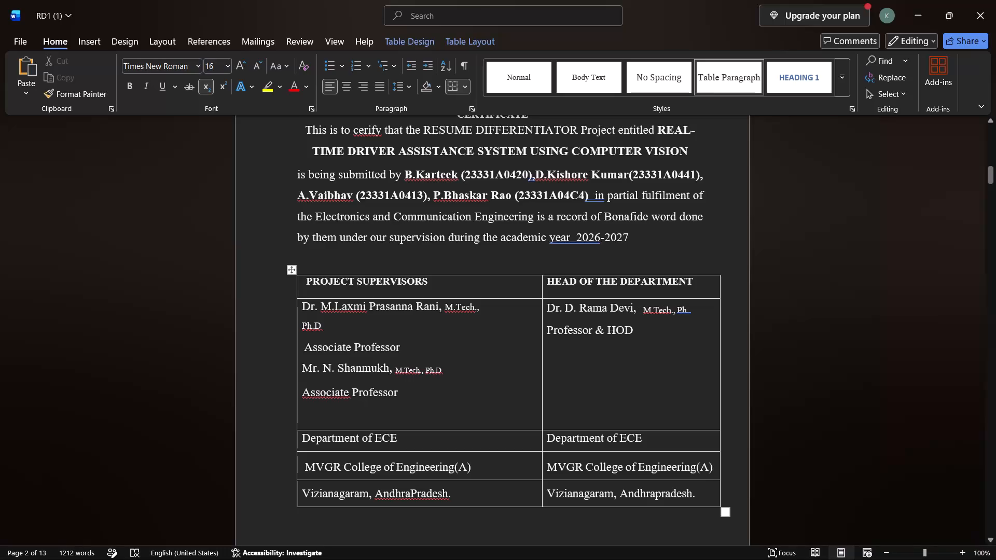
Add the missing d at the end of the head of the department's Ph.. qualification.
left_click(691, 312)
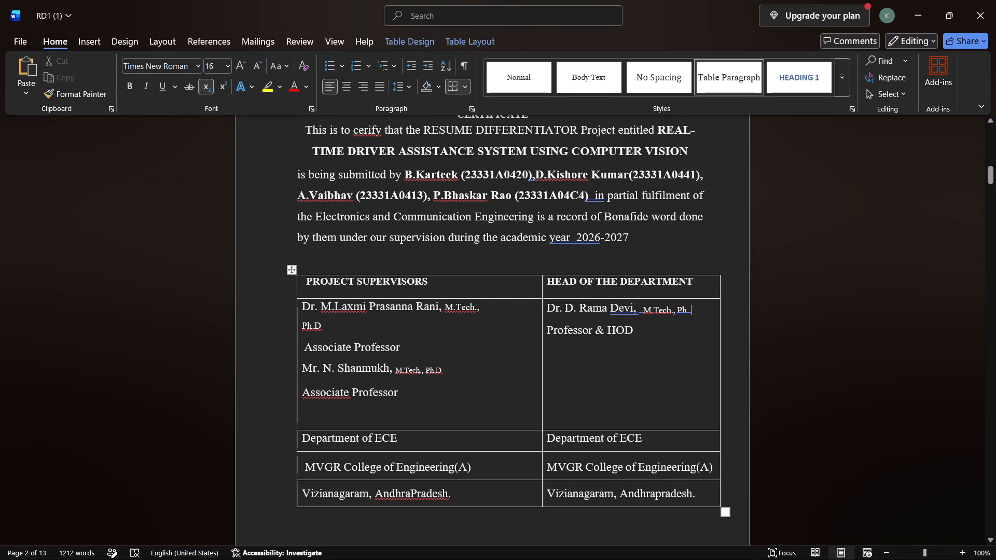
key("shift+d")
left_click(673, 353)
Widen the Project Supervisors column until the first supervisor's Ph.D fits on the same line as the name.
left_click(331, 327)
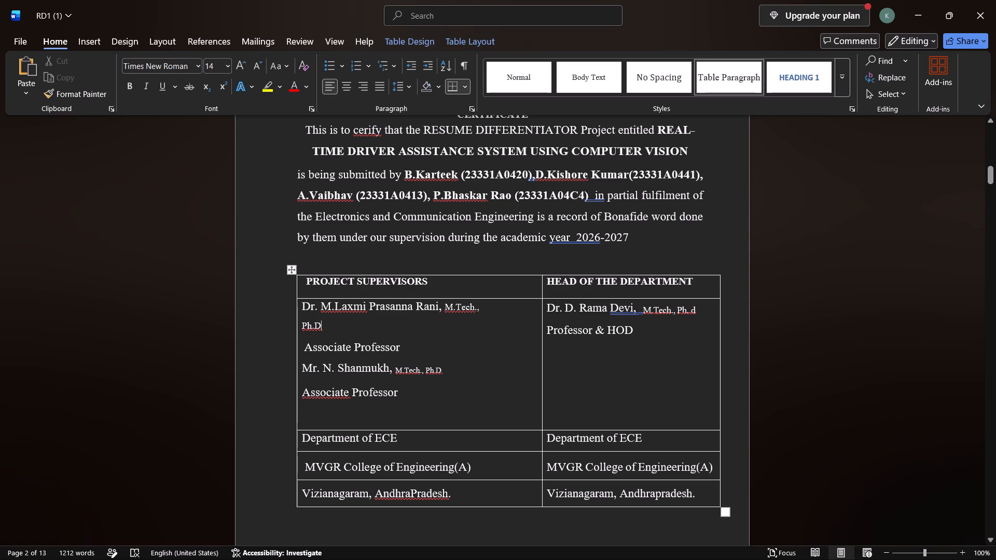
triple_click(308, 325)
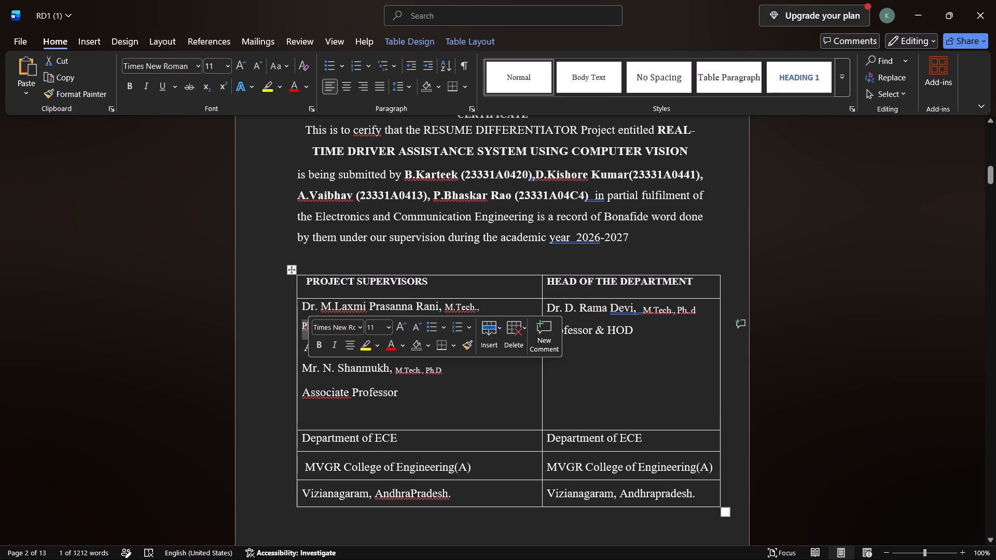
left_click(537, 376)
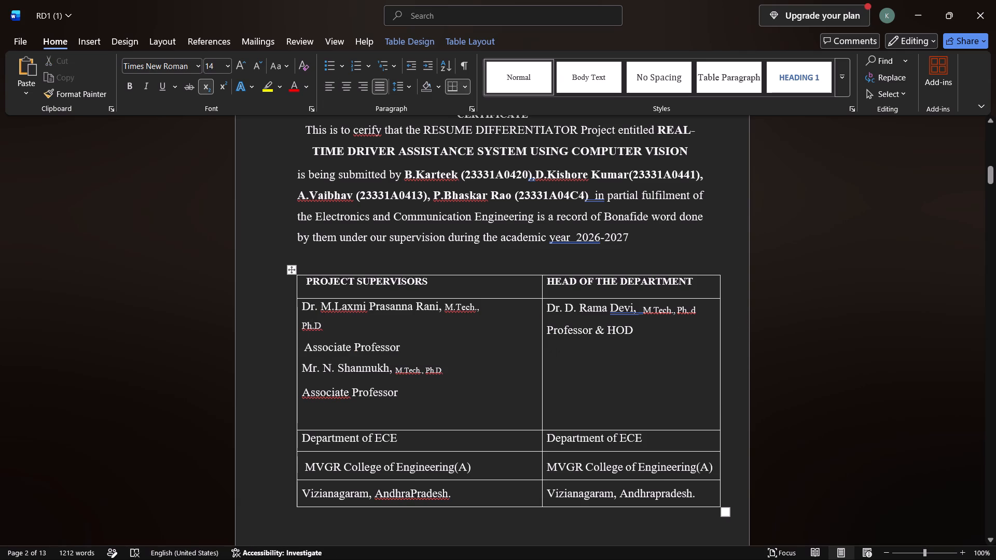
left_click_drag(542, 370, 563, 371)
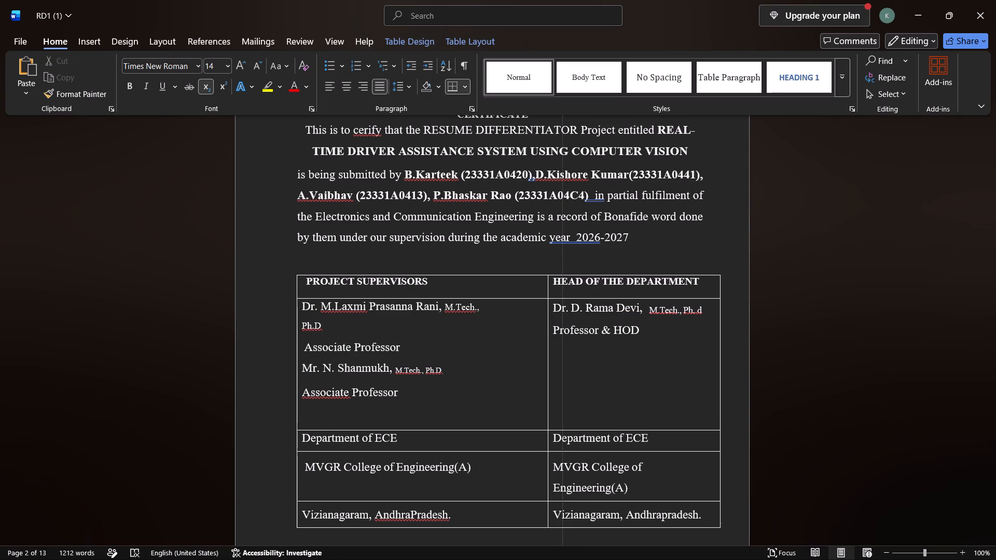
left_click_drag(563, 371, 573, 371)
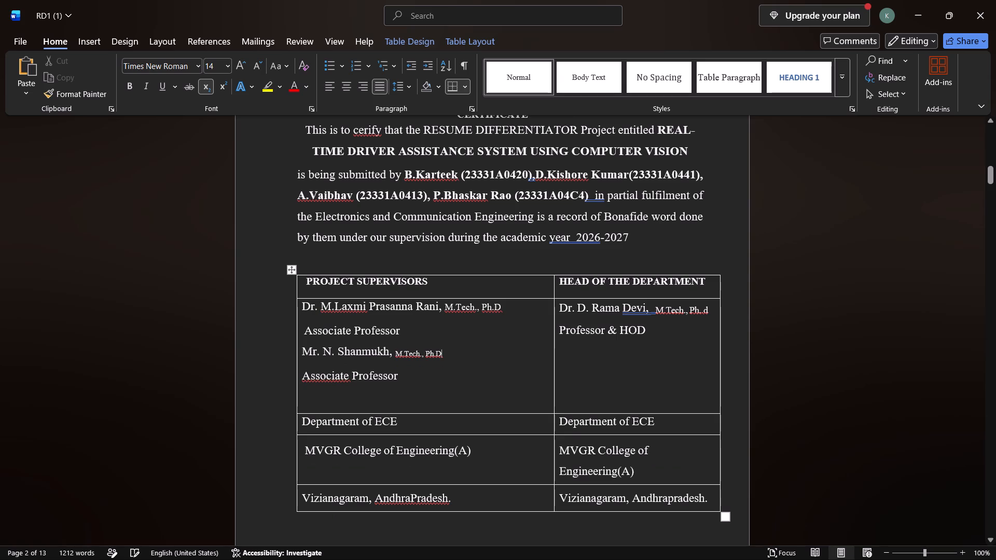
left_click(503, 375)
left_click(499, 262)
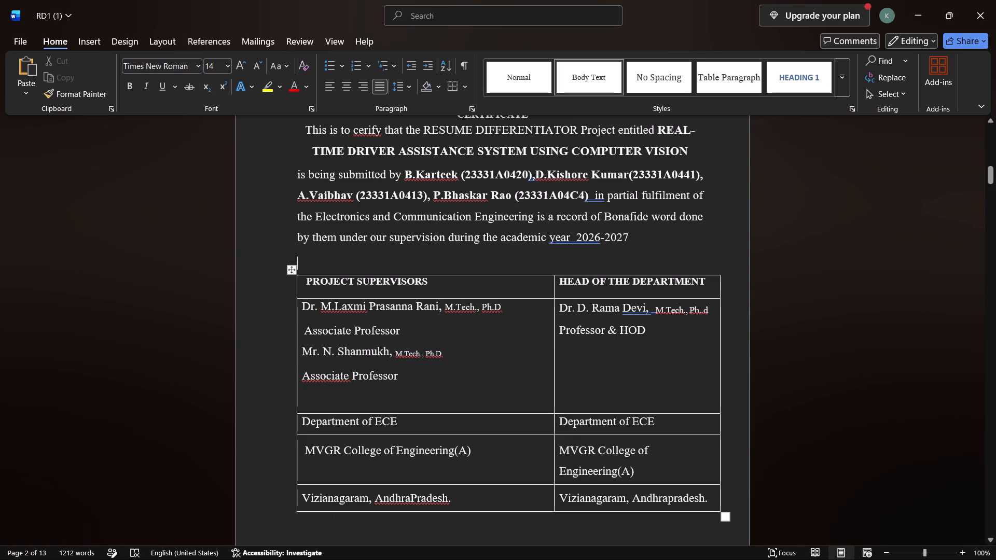
Increase the second supervisor's M.Tech., Ph.D qualifications to font size 16.
left_click_drag(398, 351, 444, 356)
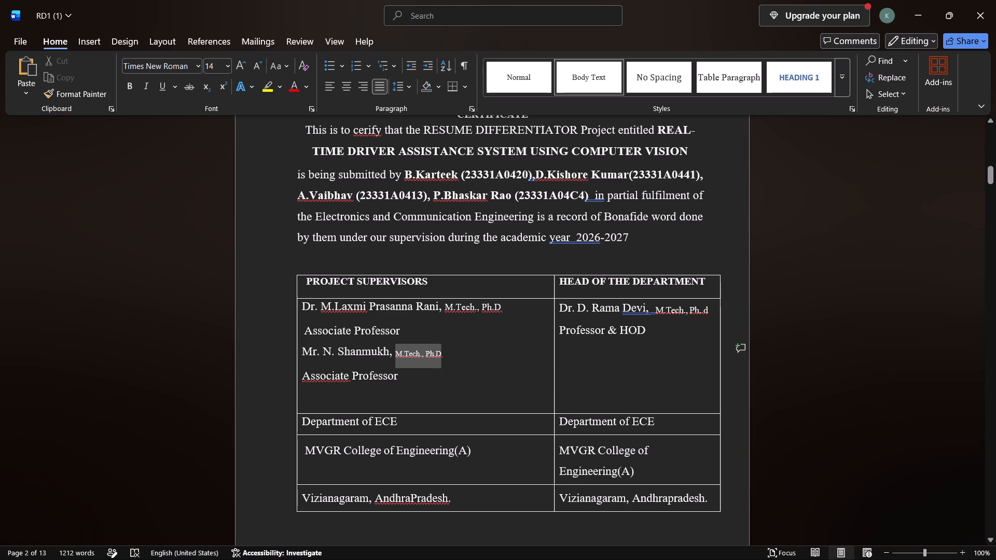
left_click_drag(444, 356, 452, 358)
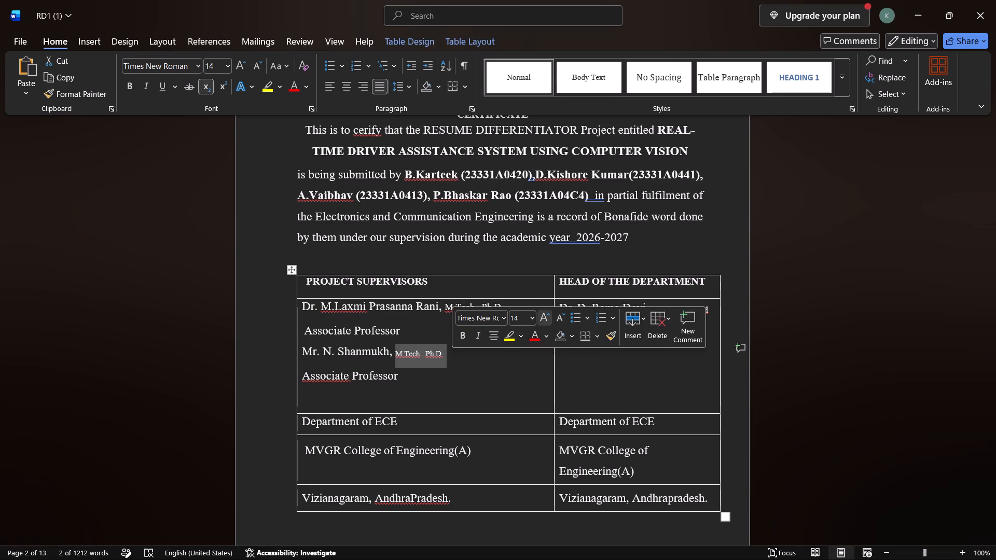
left_click(549, 316)
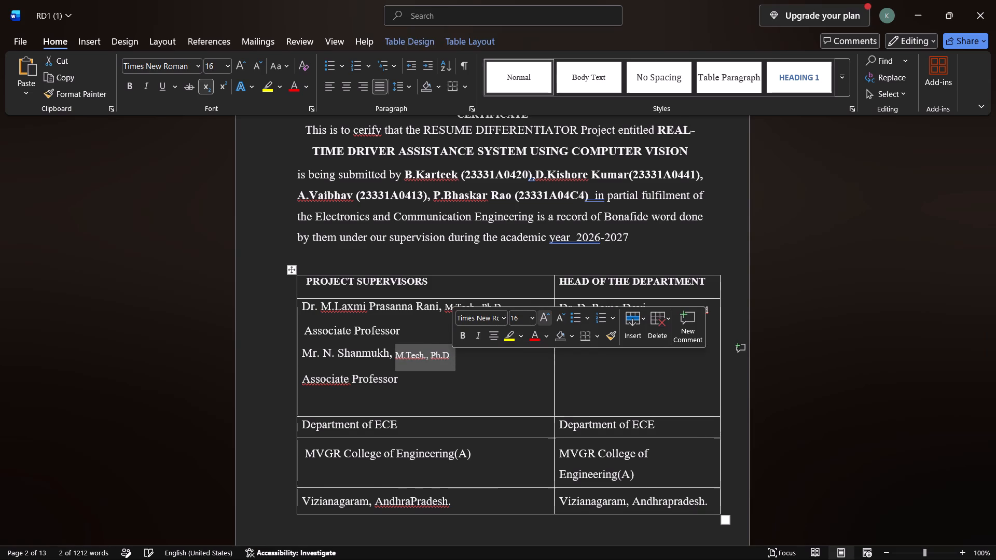
left_click(267, 371)
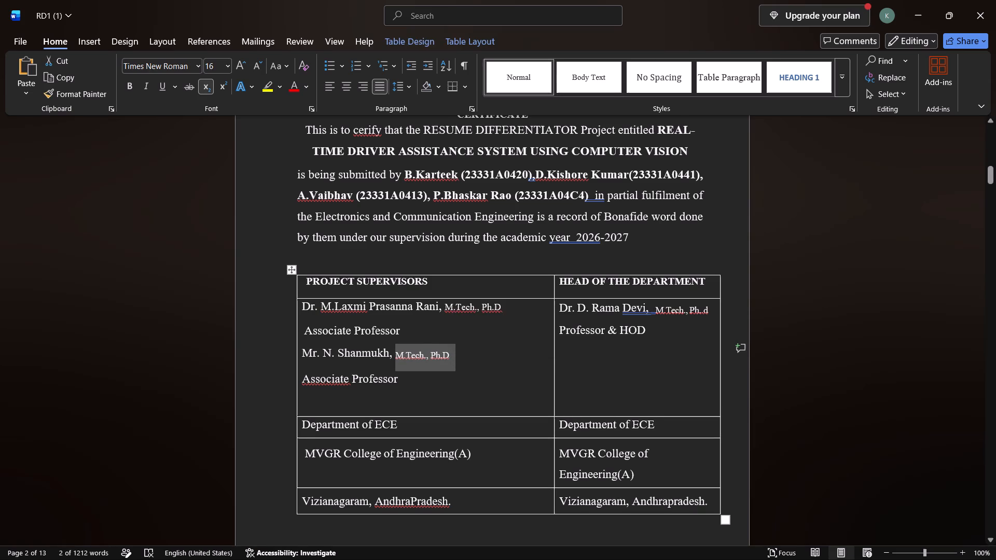
left_click(791, 335)
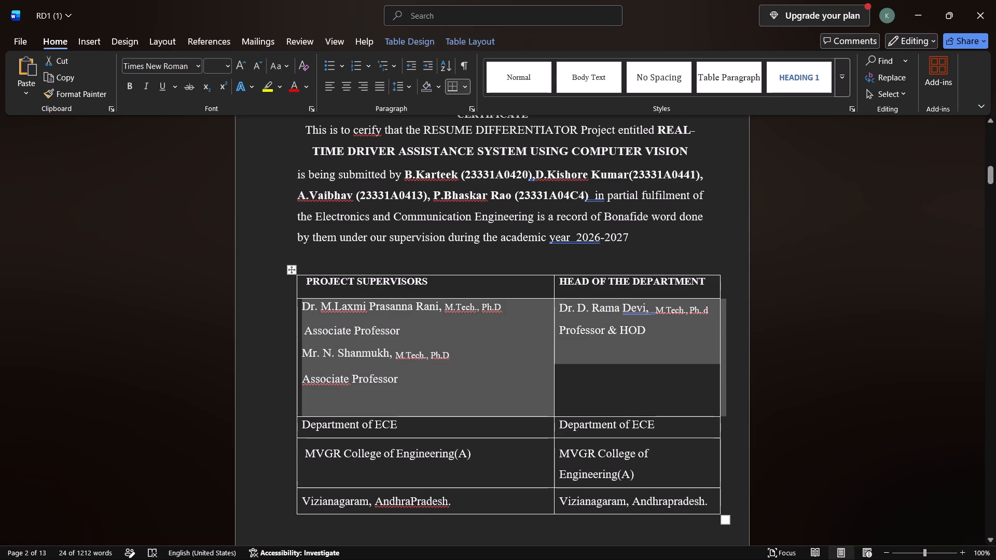
Select the whole supervisors table and apply No Border to it.
left_click(730, 524)
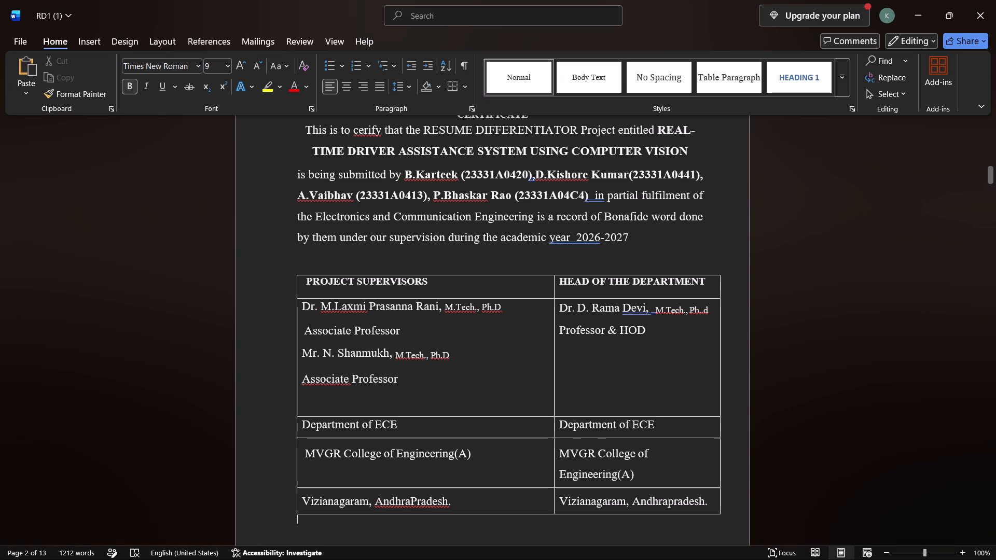
left_click(726, 514)
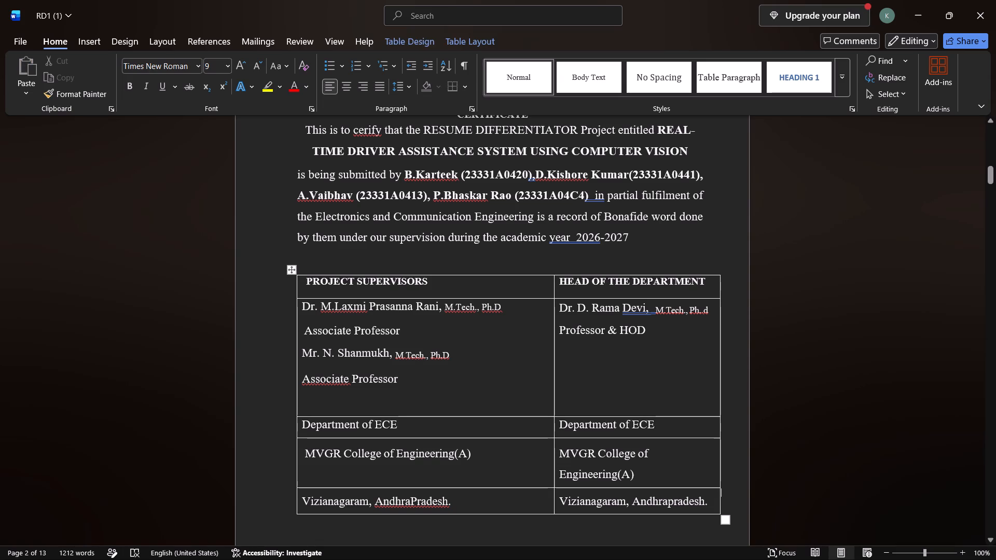
left_click(726, 524)
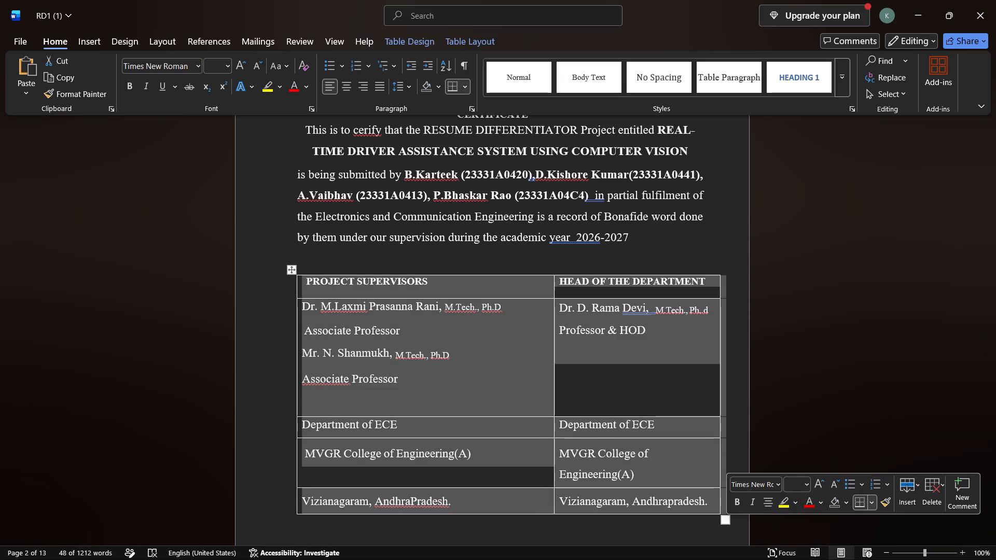
left_click(873, 499)
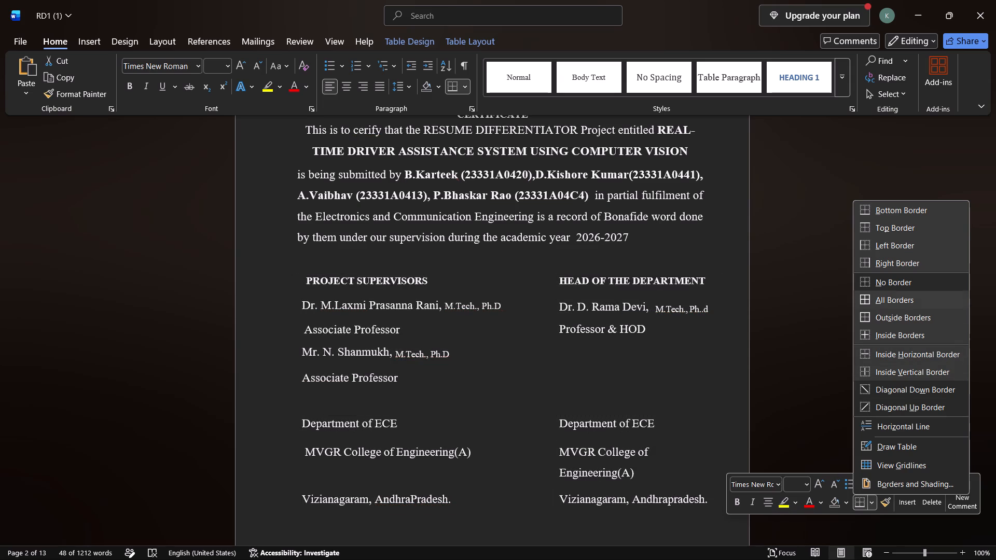
left_click(875, 276)
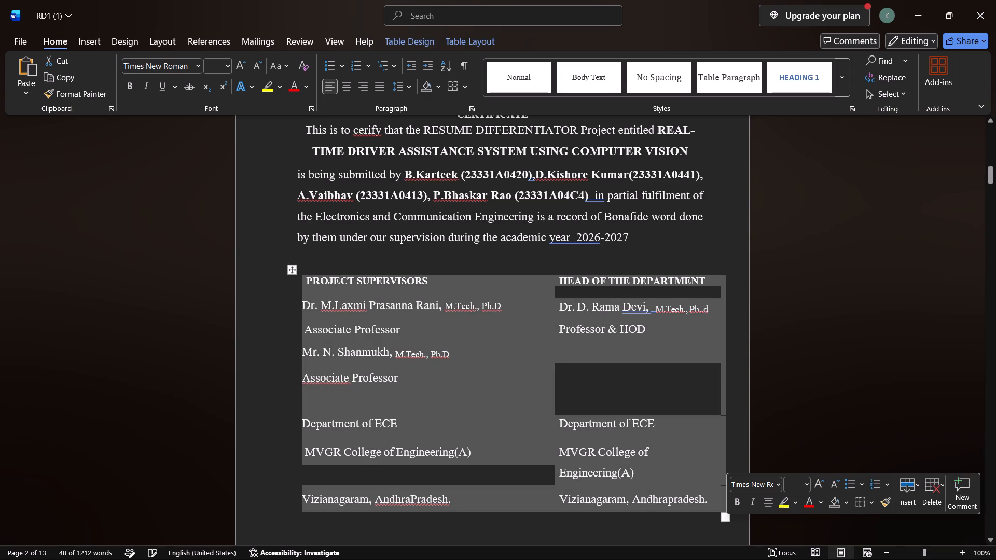
left_click(855, 282)
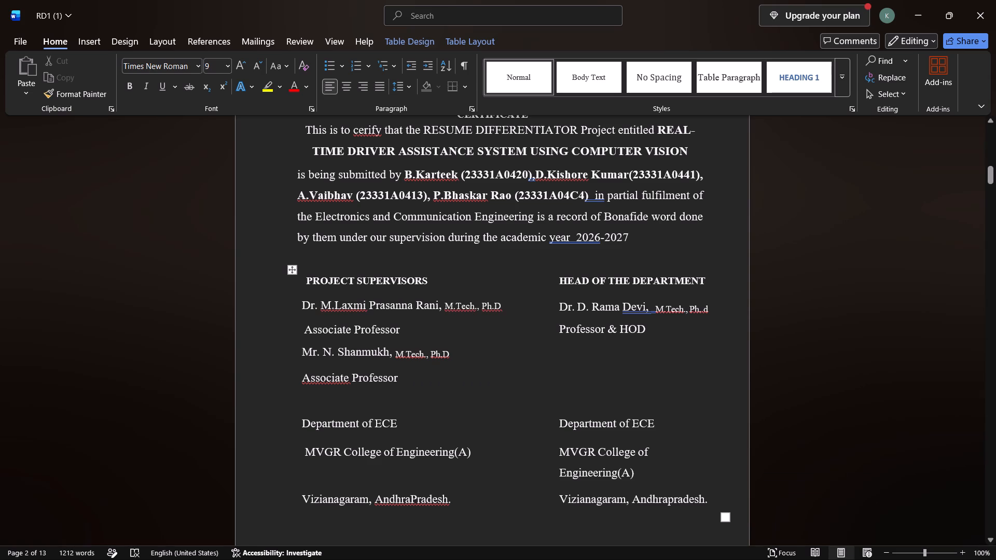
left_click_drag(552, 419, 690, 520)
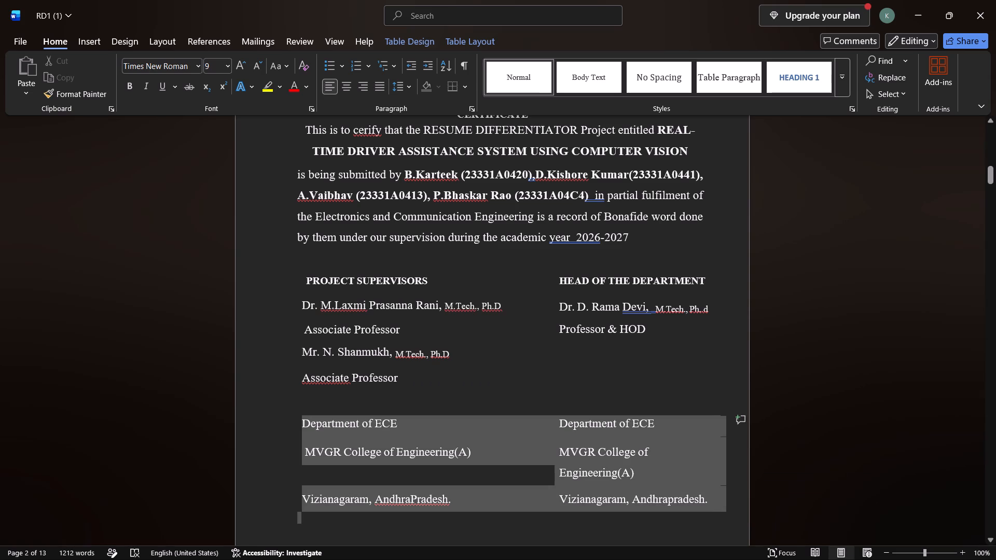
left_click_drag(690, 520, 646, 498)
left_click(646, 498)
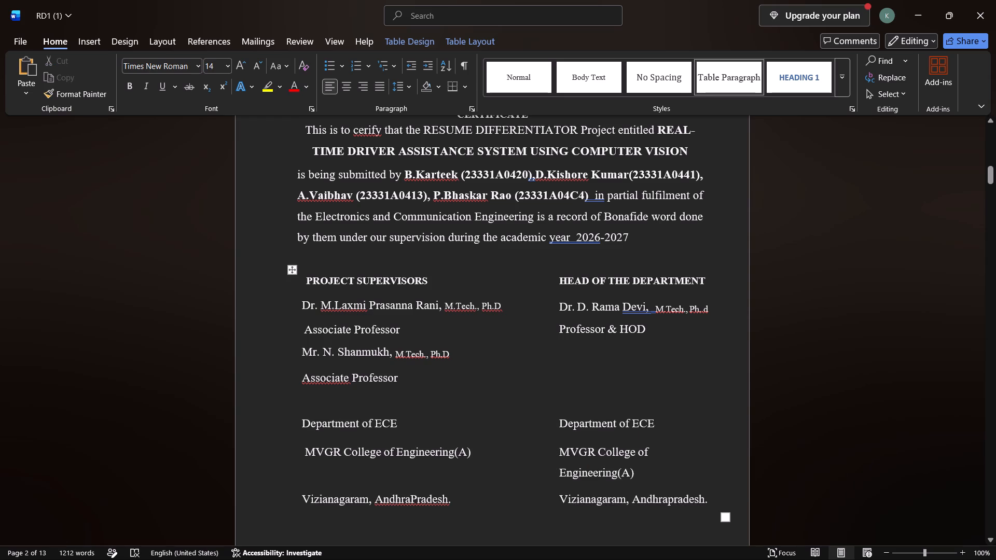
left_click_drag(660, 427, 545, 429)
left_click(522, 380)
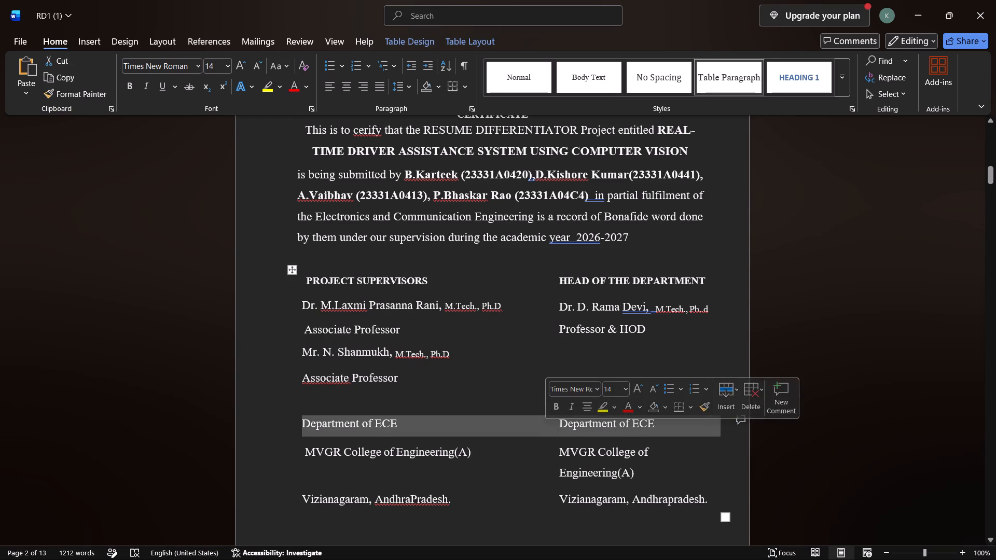
Copy the Department of ECE text onto a new line below Professor & HOD in the Head of the Department column.
left_click(654, 335)
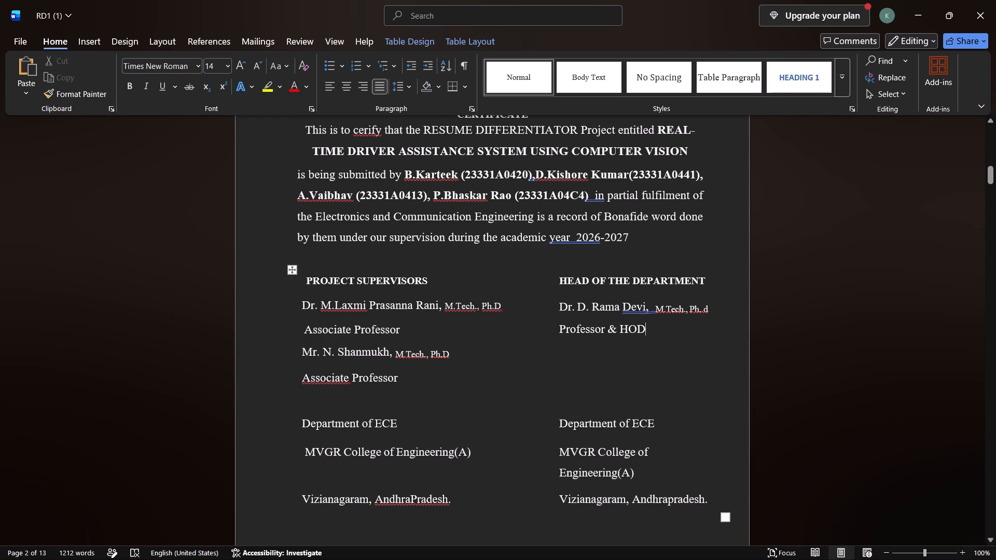
key("Return")
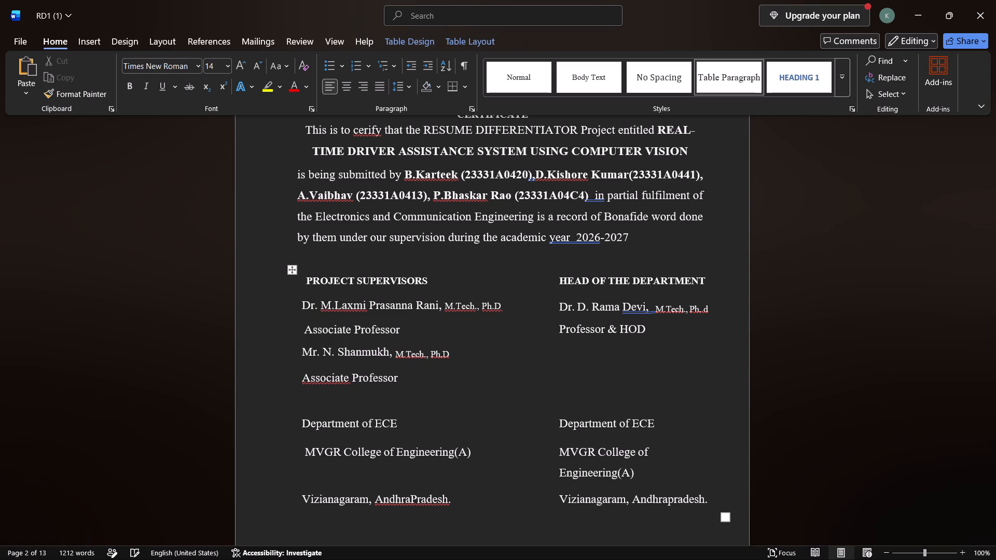
left_click_drag(561, 425, 652, 421)
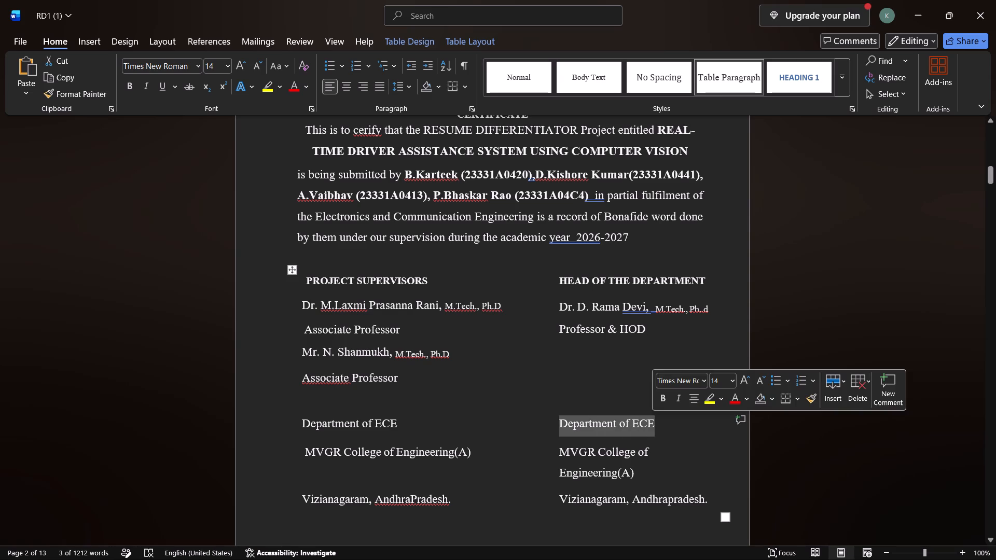
left_click(652, 421, "ctrl")
key("ctrl+c")
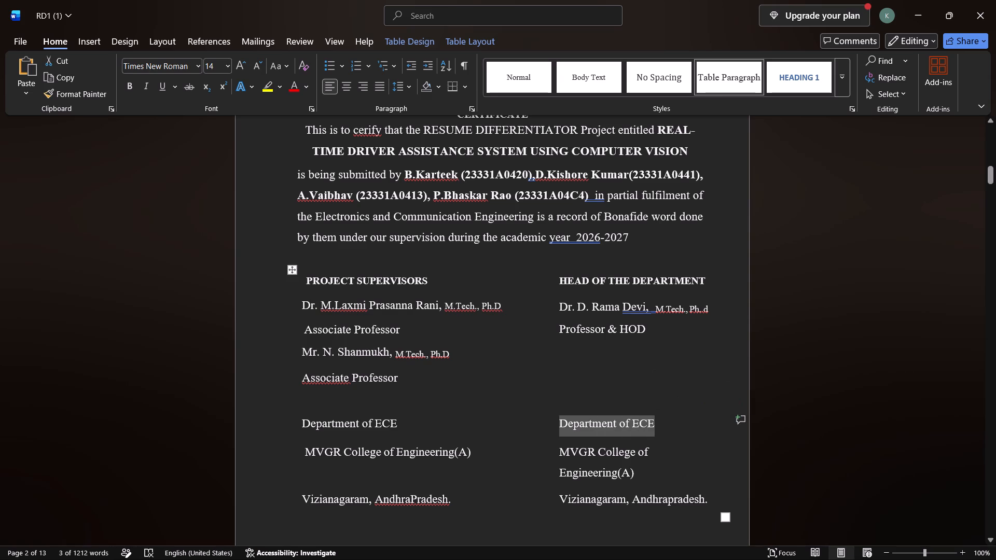
left_click(562, 348)
key("ctrl+v")
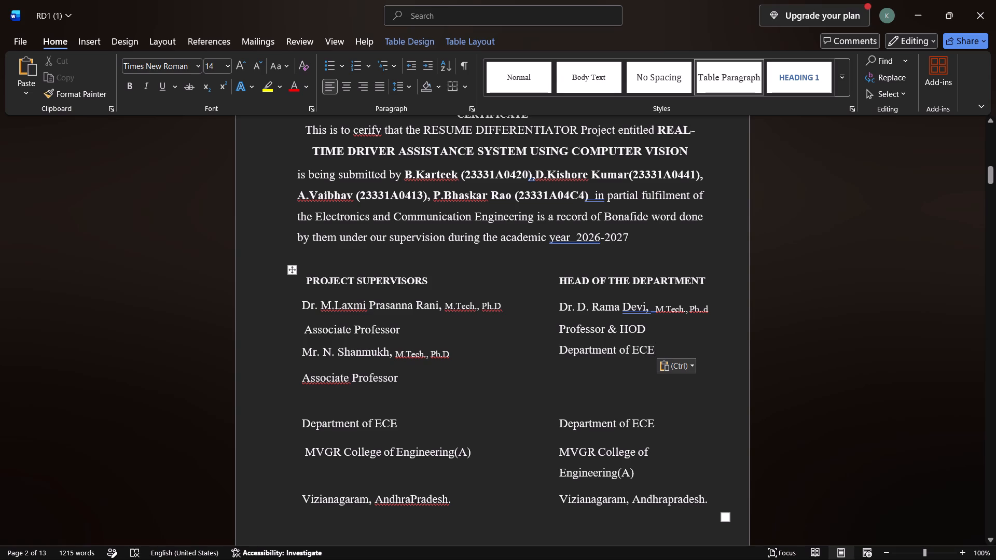
Copy the head of the department's MVGR College of Engineering(A) text onto the line below the copied Department of ECE.
left_click_drag(562, 450, 652, 477)
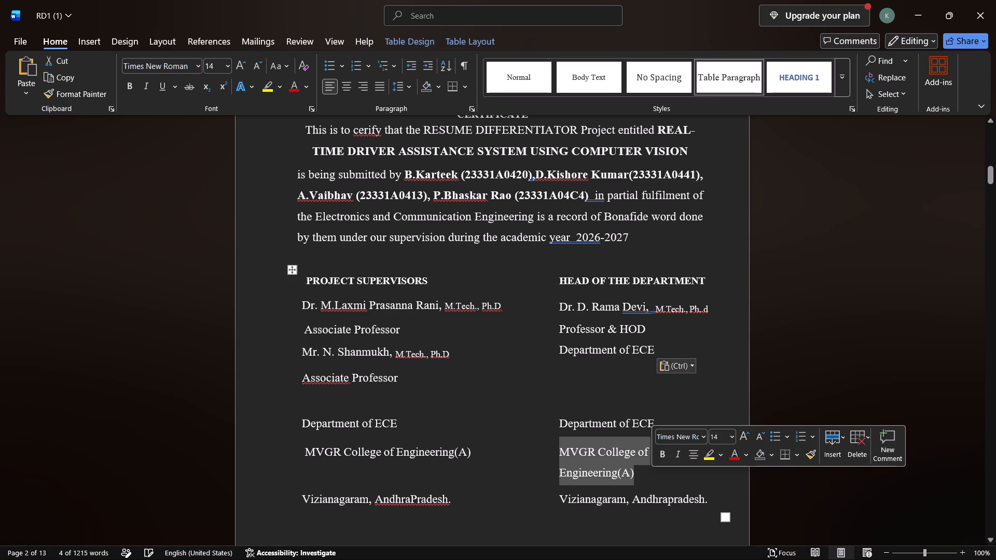
key("ctrl+c")
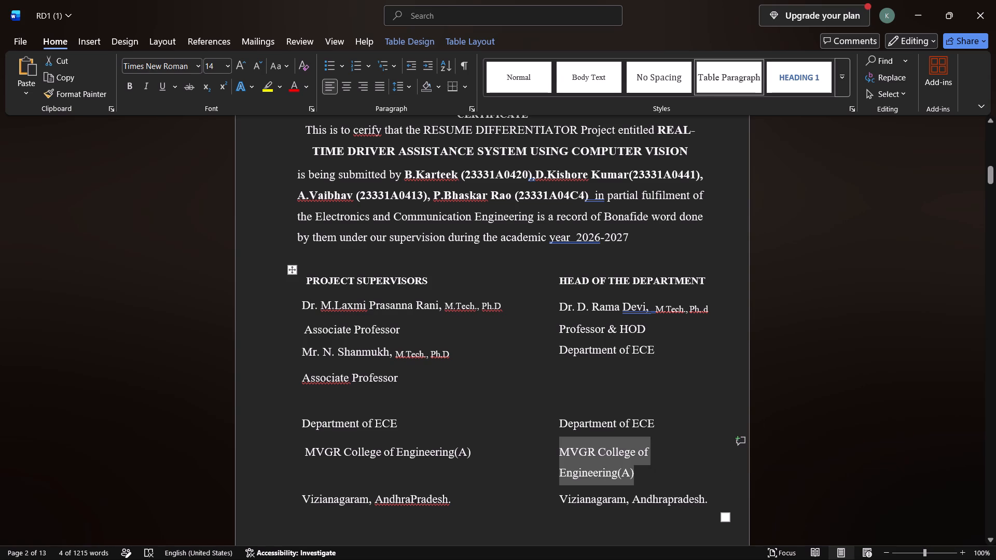
left_click(560, 370)
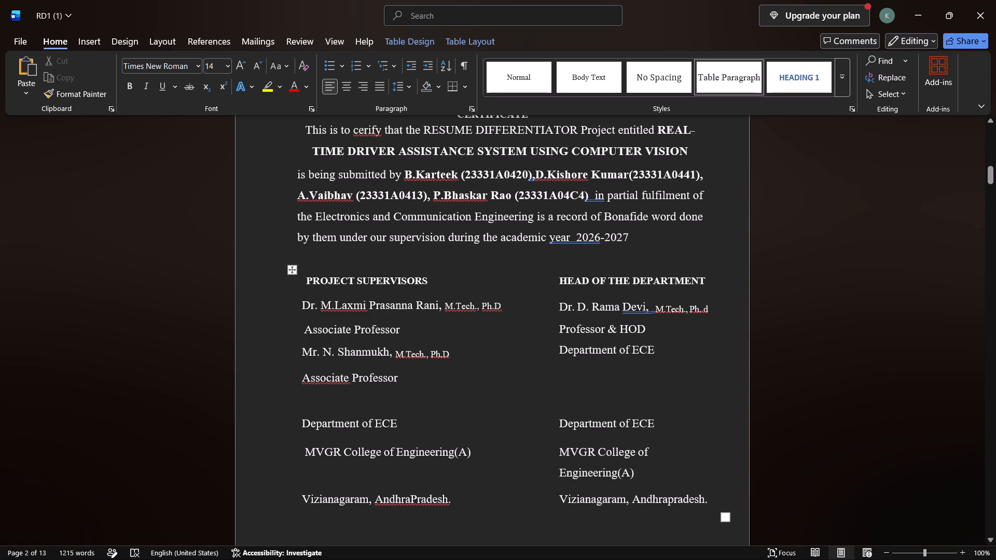
key("ctrl+v")
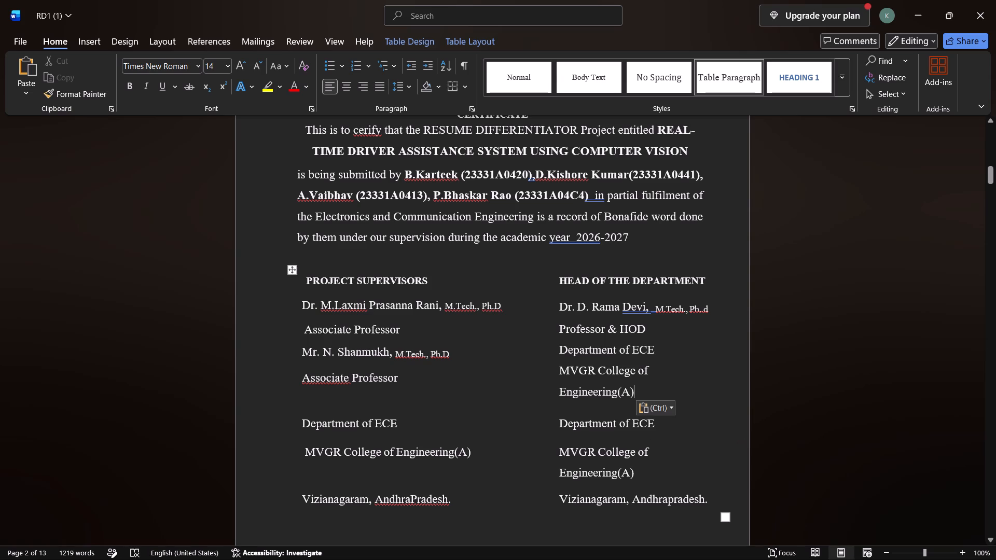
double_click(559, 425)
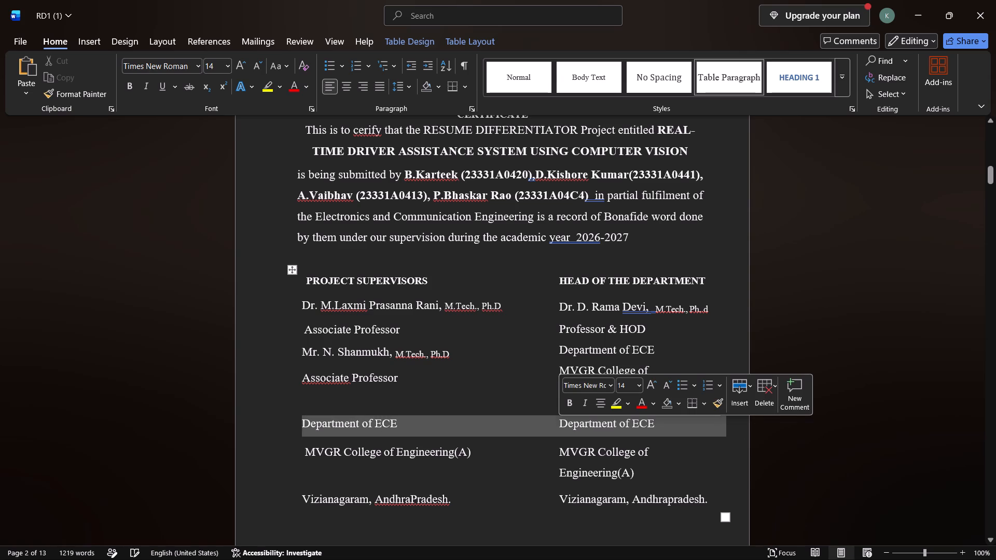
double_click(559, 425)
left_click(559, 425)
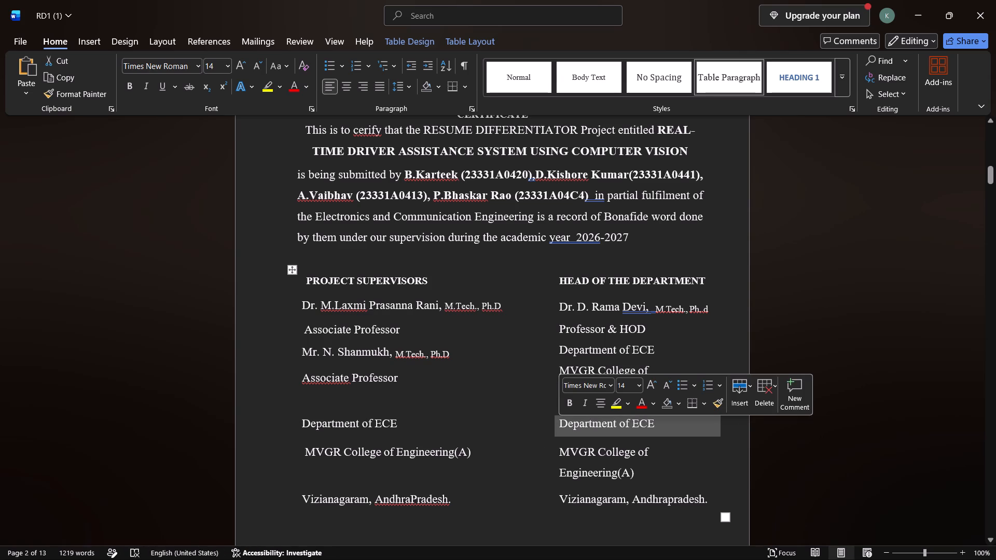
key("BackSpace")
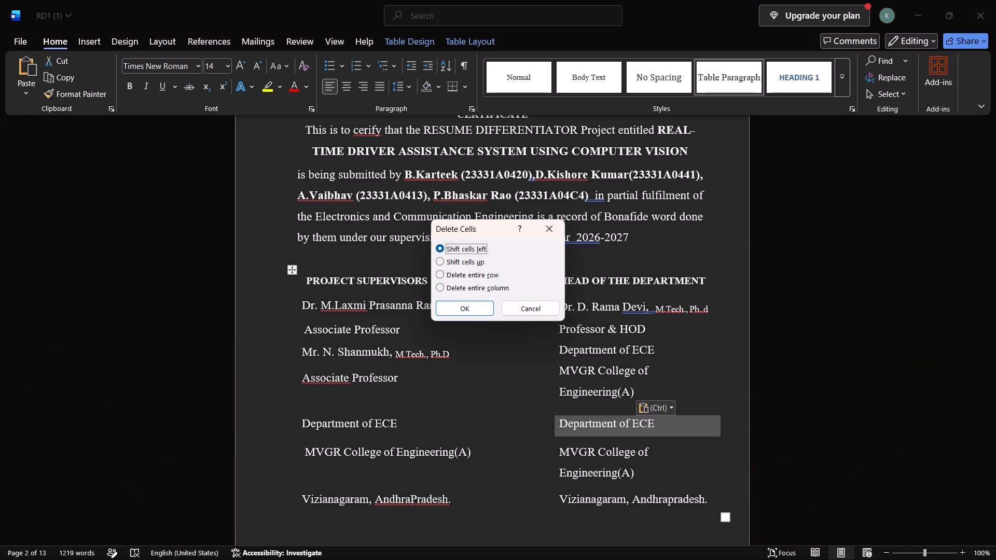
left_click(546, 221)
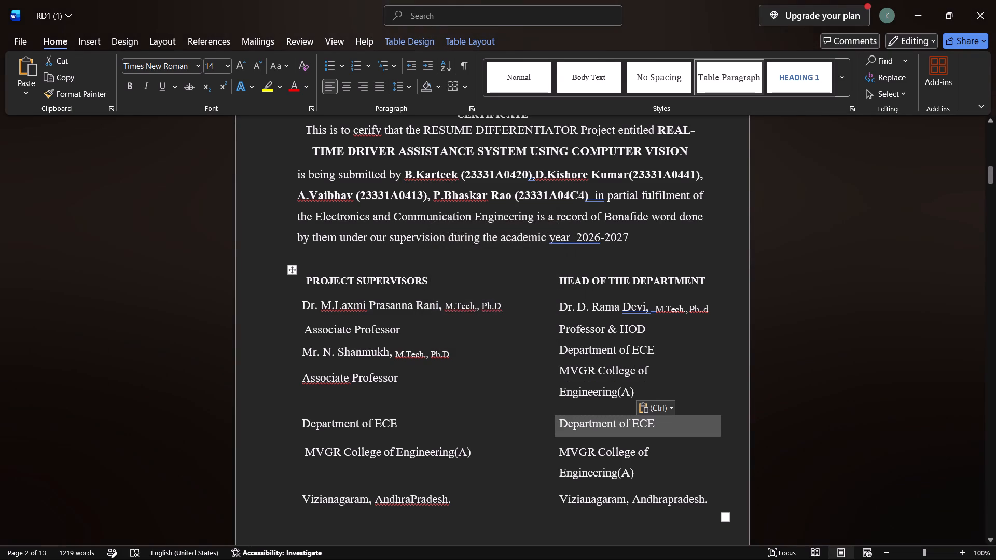
Select the whole supervisors table and apply All Borders to it.
left_click(725, 517)
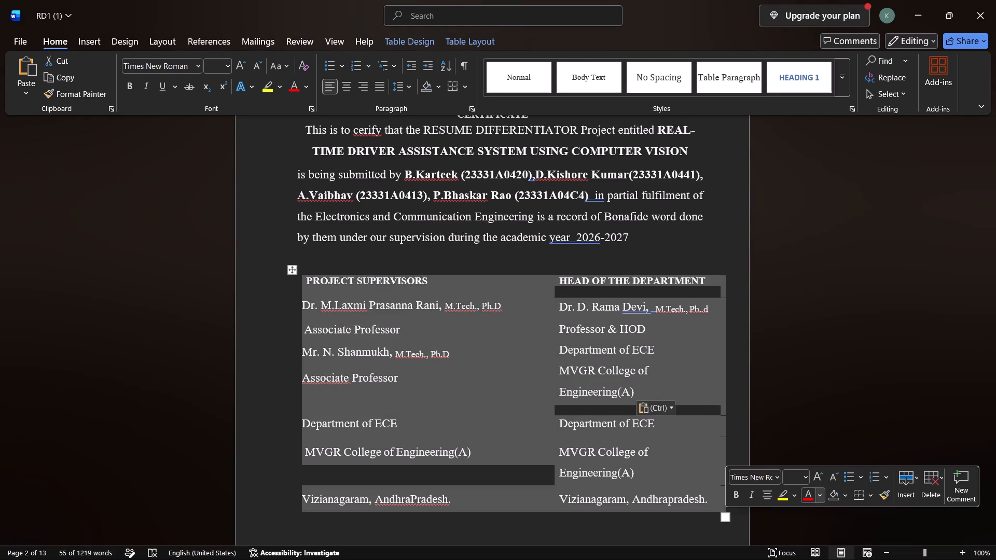
left_click(870, 493)
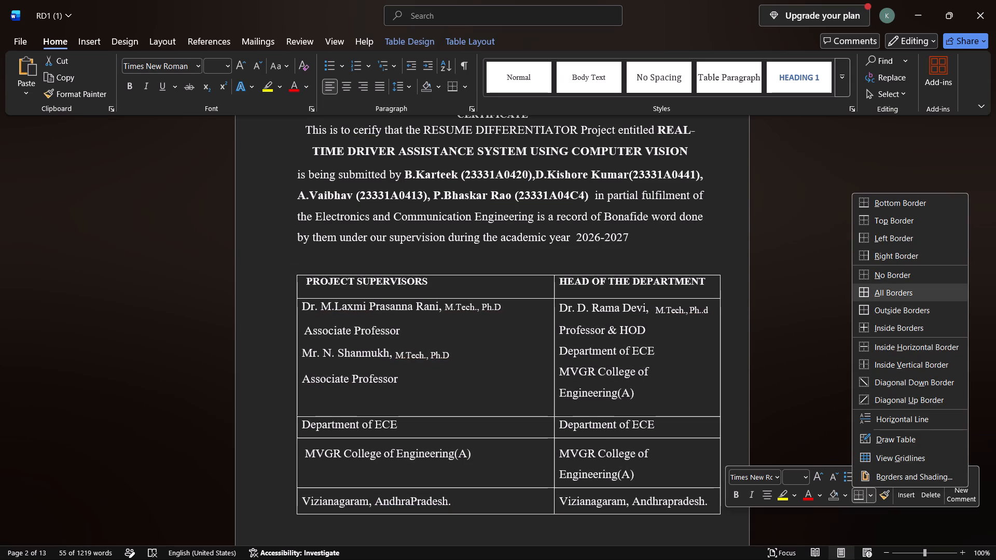
left_click(879, 296)
left_click(872, 336)
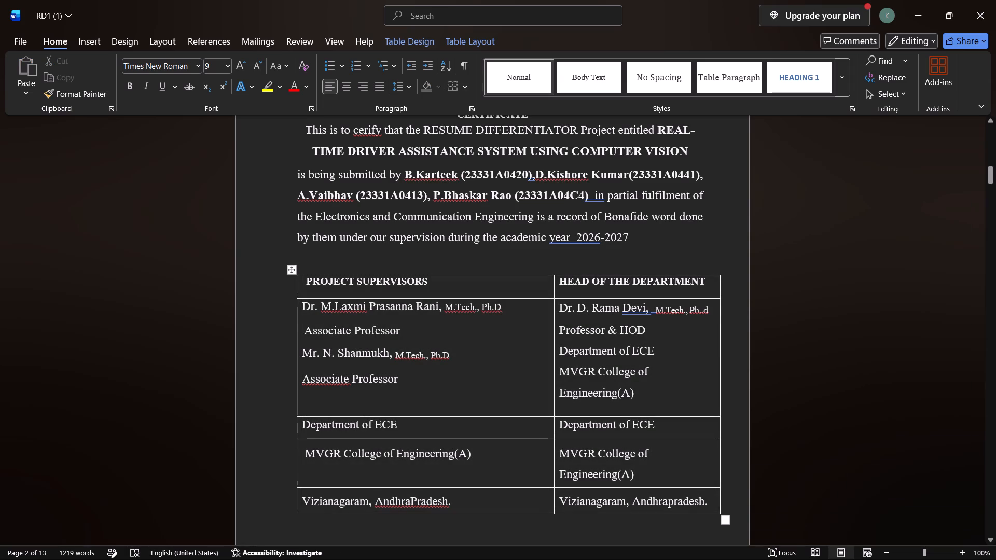
Copy the Department of ECE text into the Project Supervisors cell below the second supervisor's Associate Professor title.
left_click(402, 423)
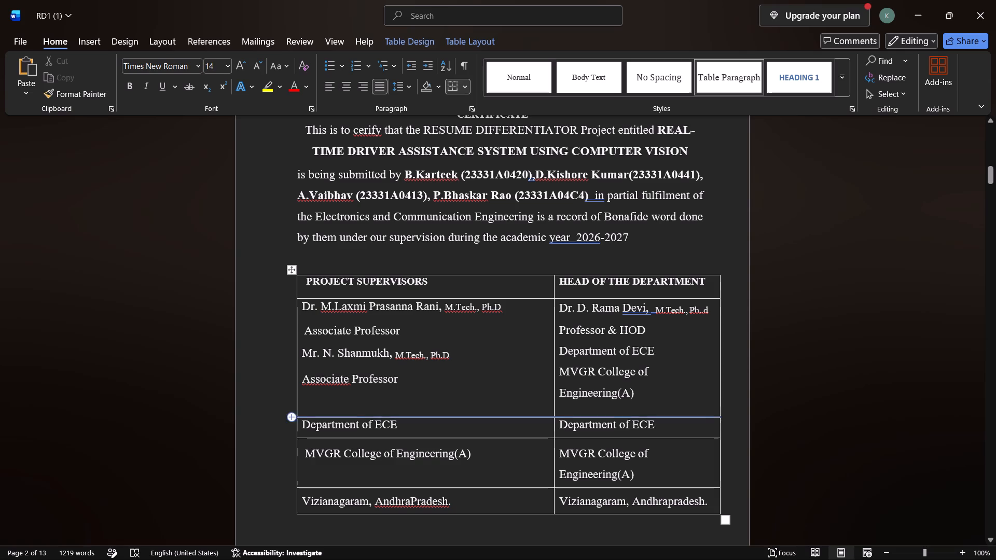
left_click_drag(306, 424, 427, 419)
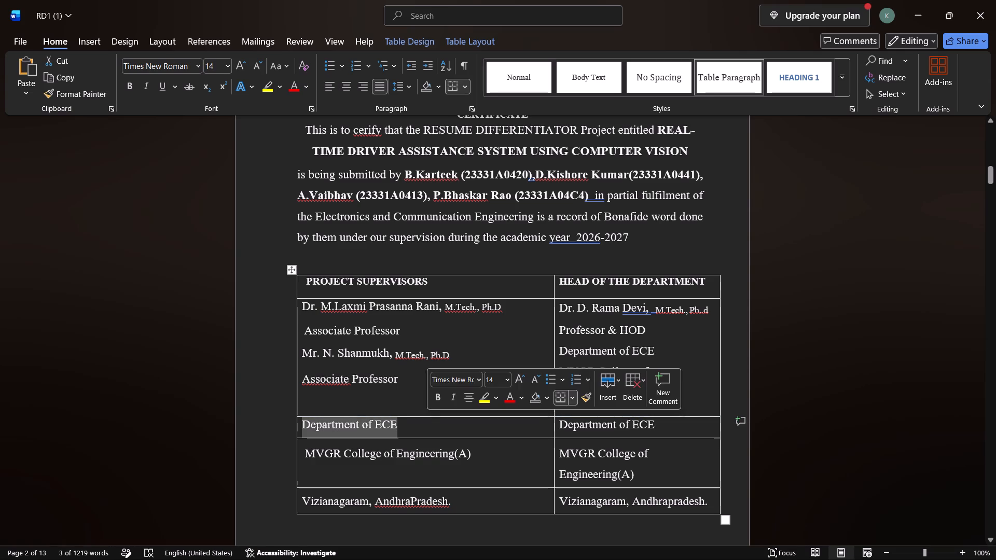
key("ctrl+c")
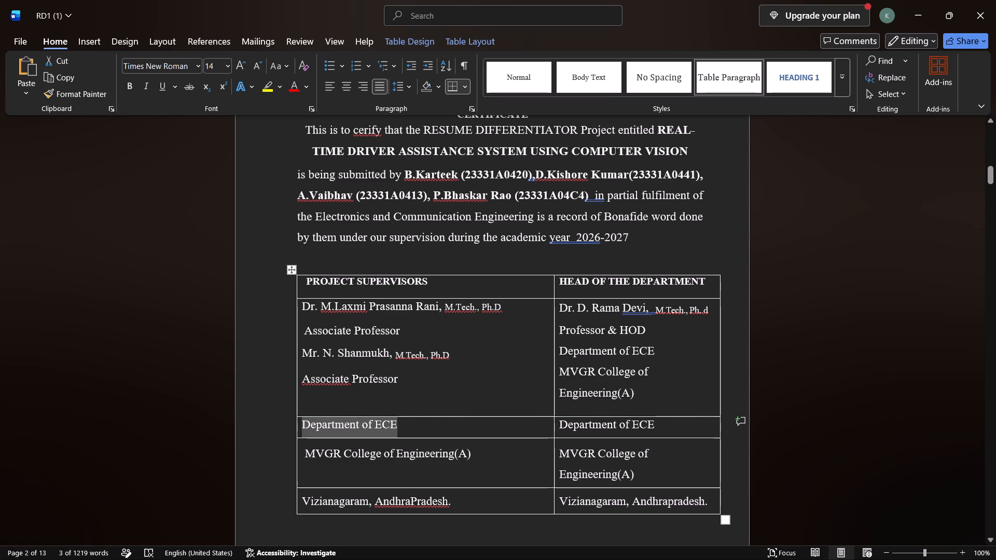
left_click(319, 397)
key("ctrl+v")
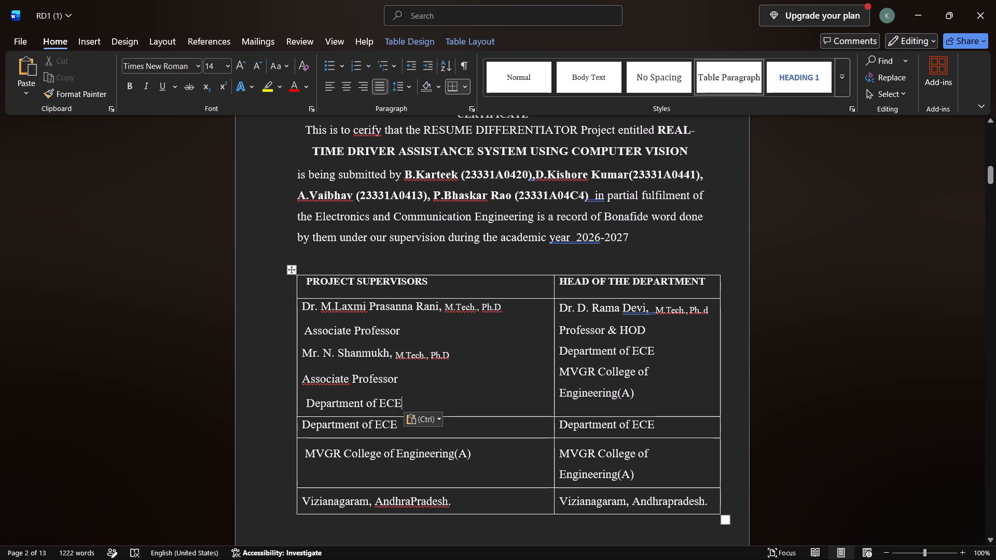
Delete the separate Department of ECE row from the supervisors table.
left_click(538, 425)
left_click(465, 37)
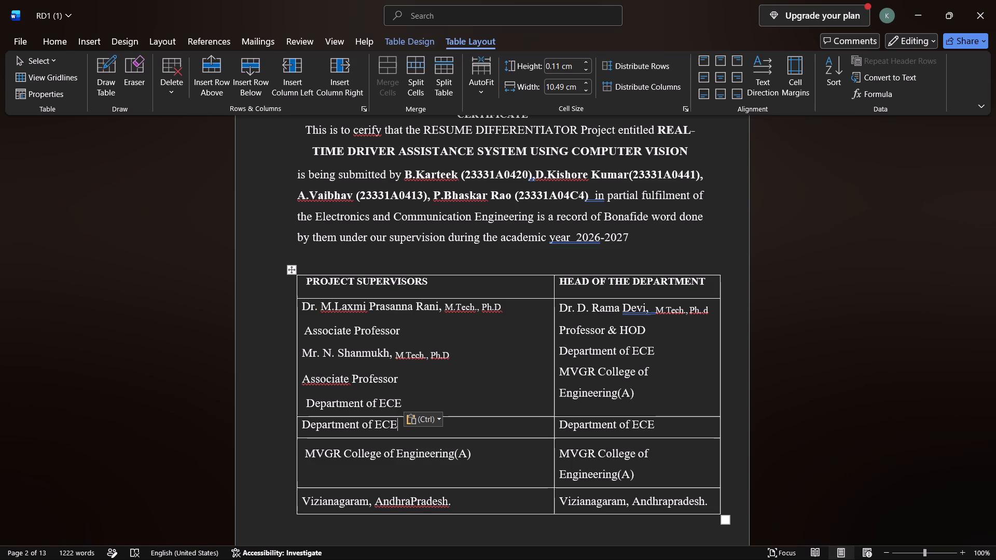
left_click(181, 93)
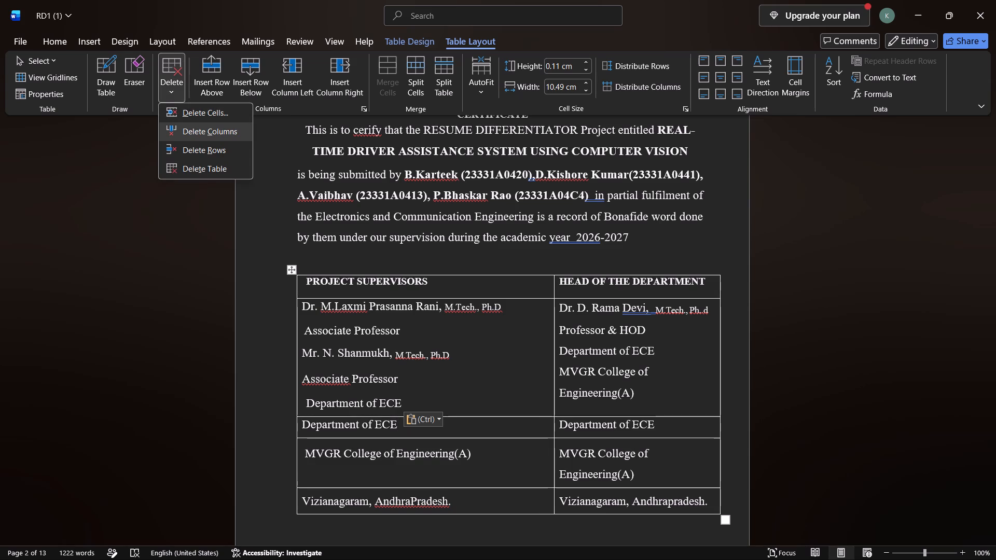
left_click(191, 143)
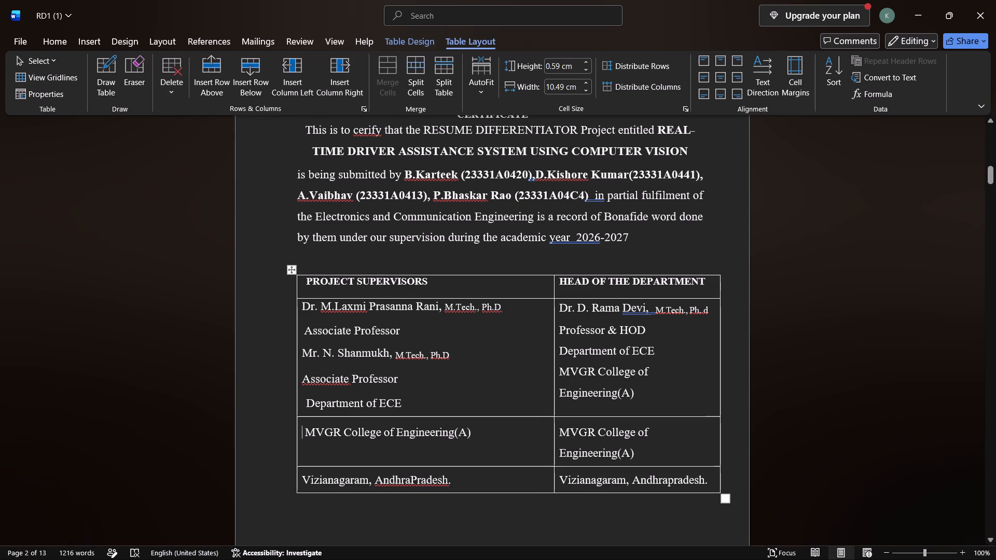
Move the supervisors' MVGR College of Engineering(A) text to a new line below Department of ECE and delete its original table row.
left_click_drag(308, 428, 496, 441)
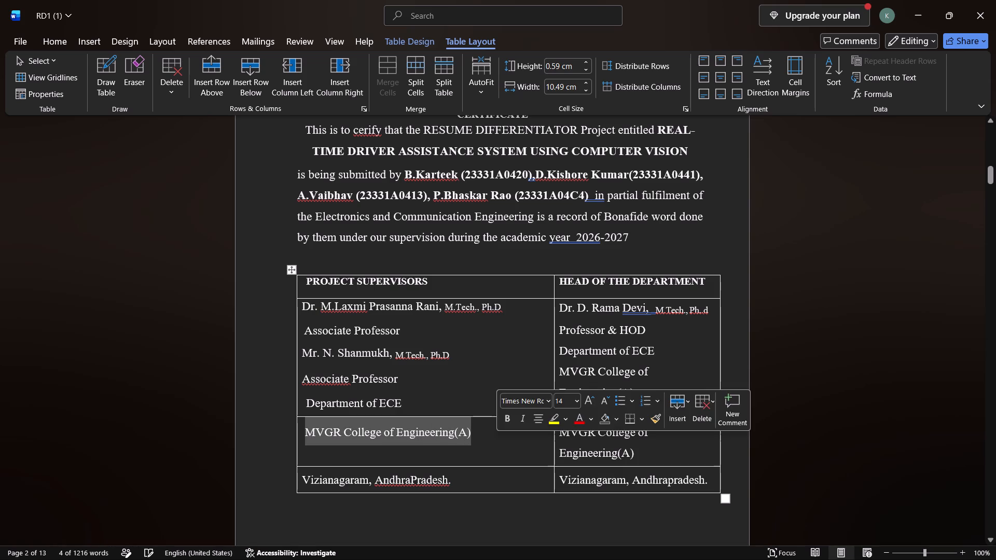
key("ctrl+c")
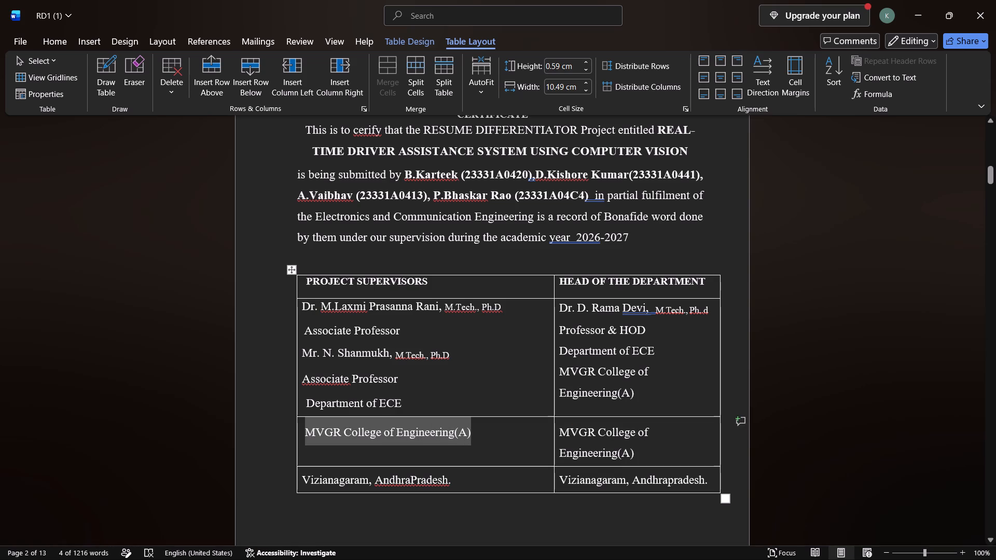
left_click(175, 83)
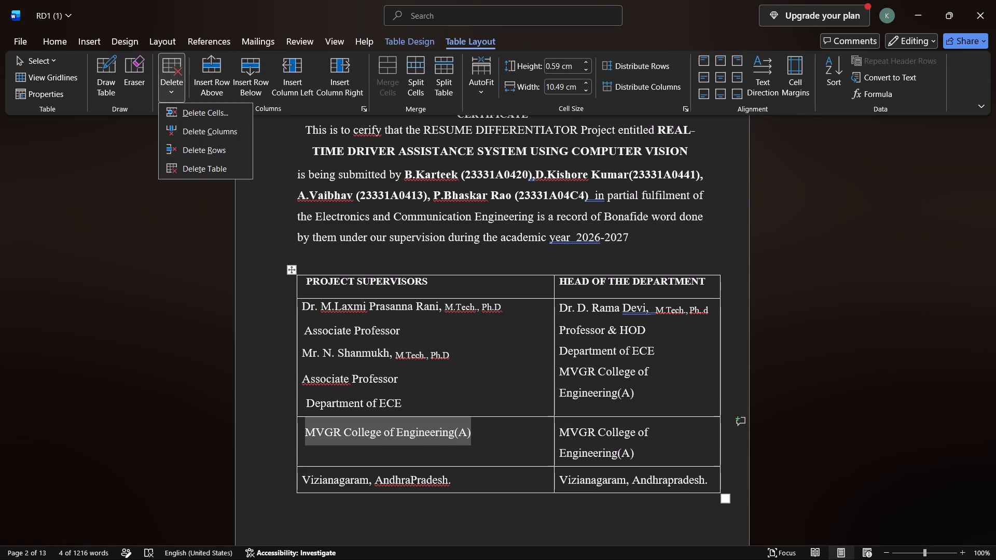
left_click(203, 144)
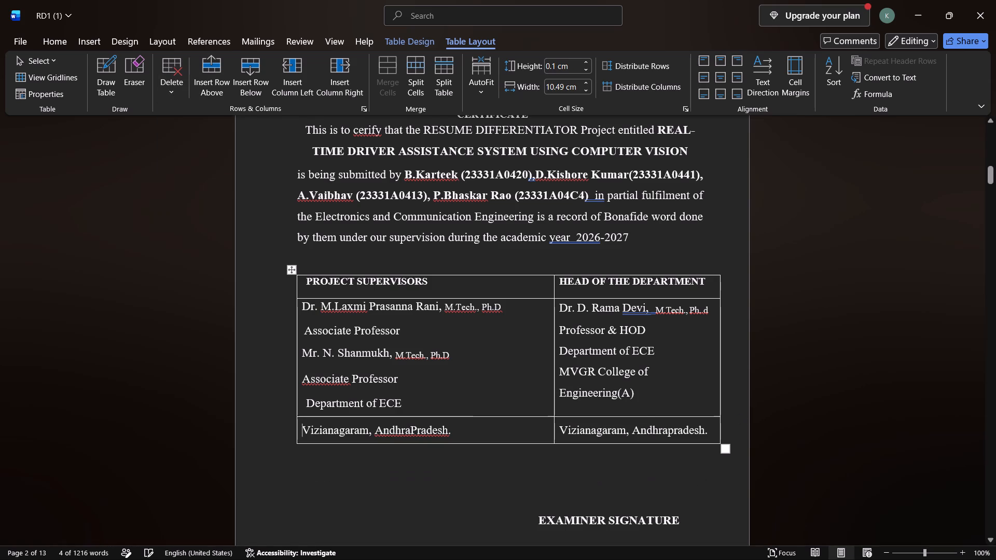
left_click(417, 404)
key("Return")
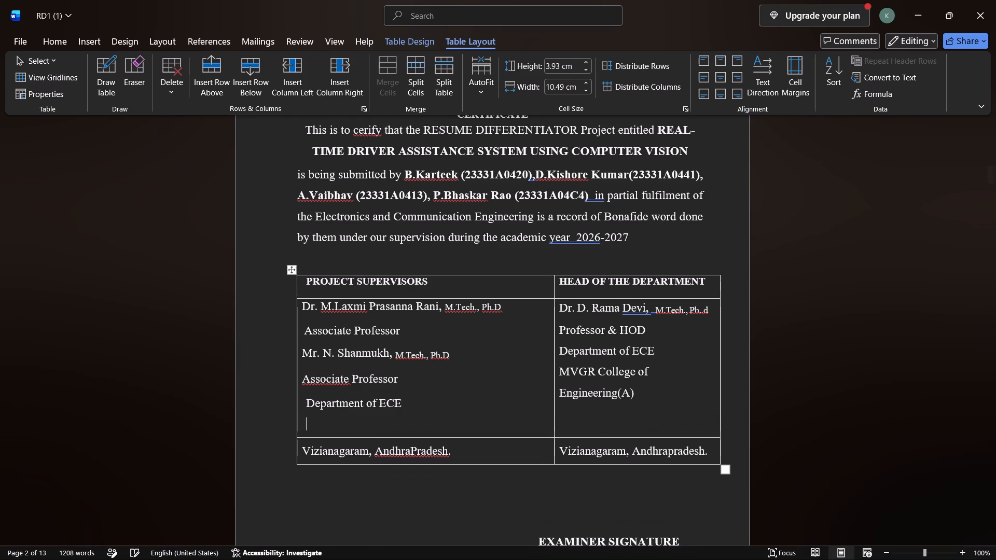
key("ctrl+v")
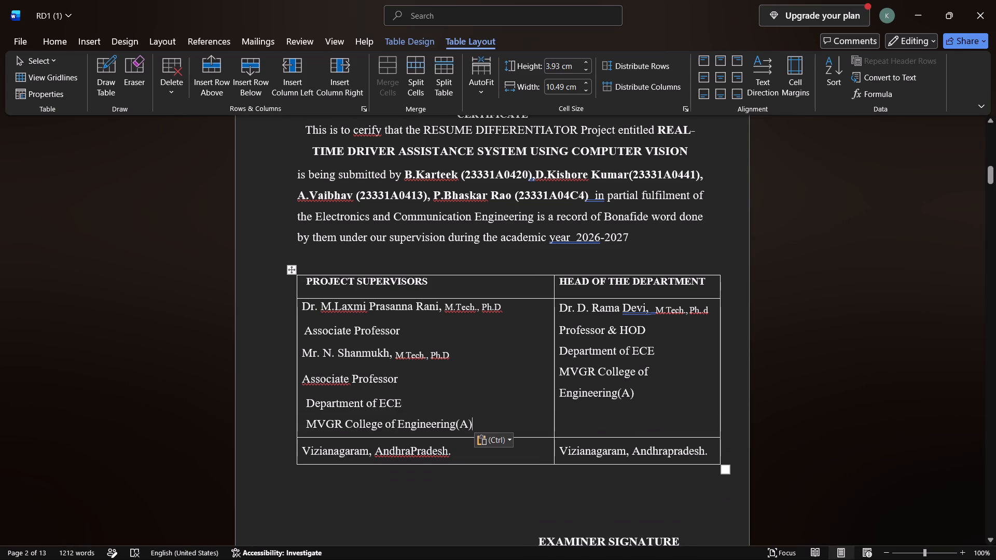
Move the supervisors' Vizianagaram, AndhraPradesh. text to a new line below MVGR College of Engineering(A) and delete its original table row.
left_click_drag(304, 453, 314, 453)
left_click_drag(314, 453, 463, 475)
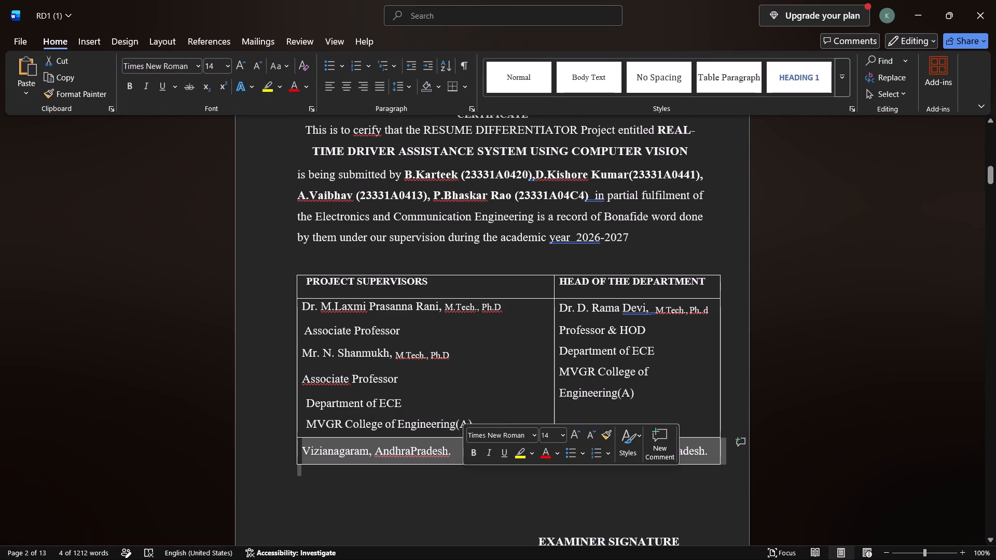
key("ctrl+c")
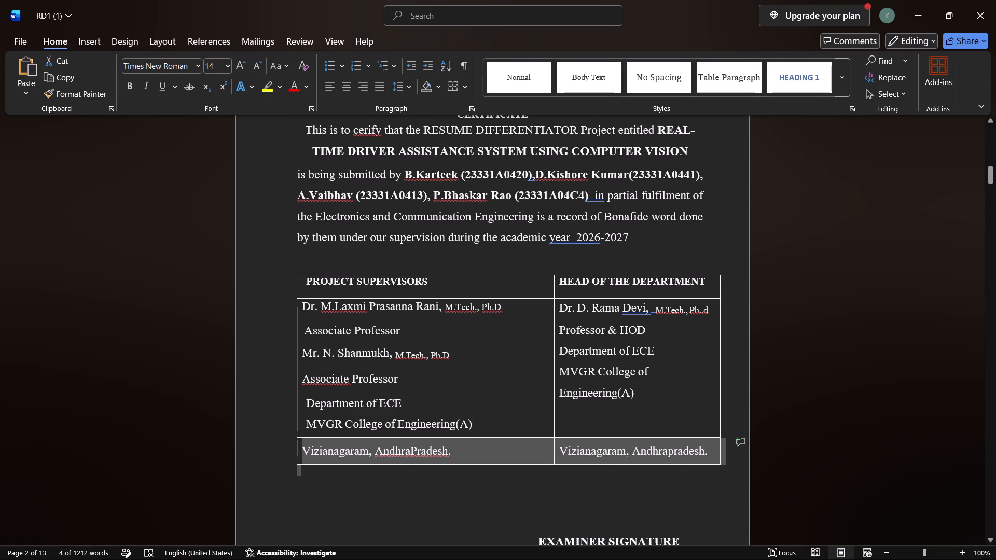
left_click(510, 432)
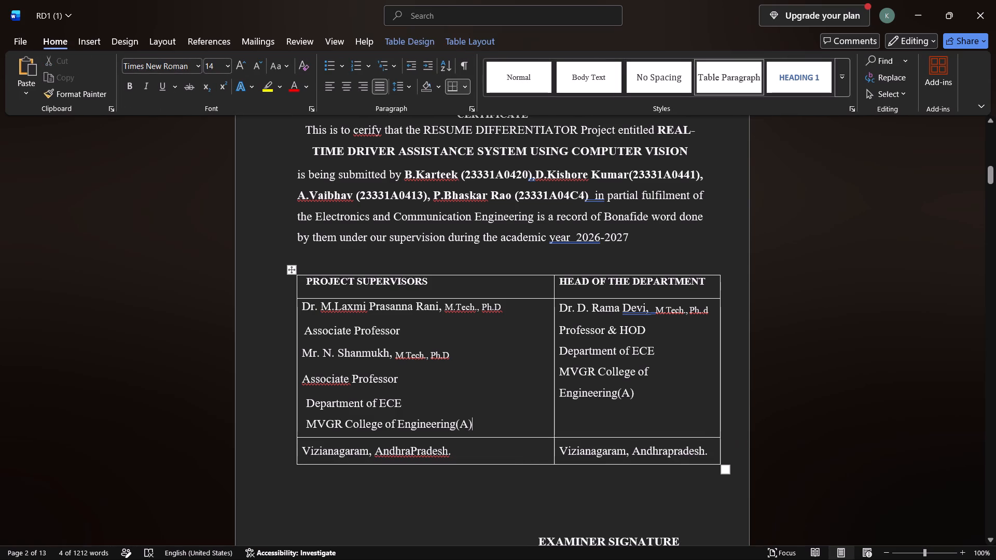
left_click_drag(462, 459, 300, 447)
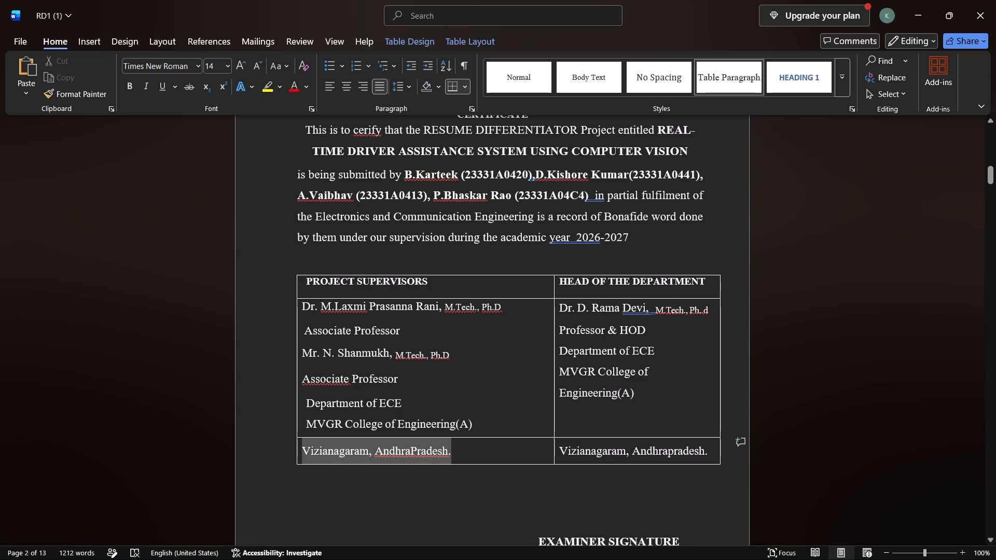
left_click_drag(300, 447, 302, 449)
key("ctrl+c")
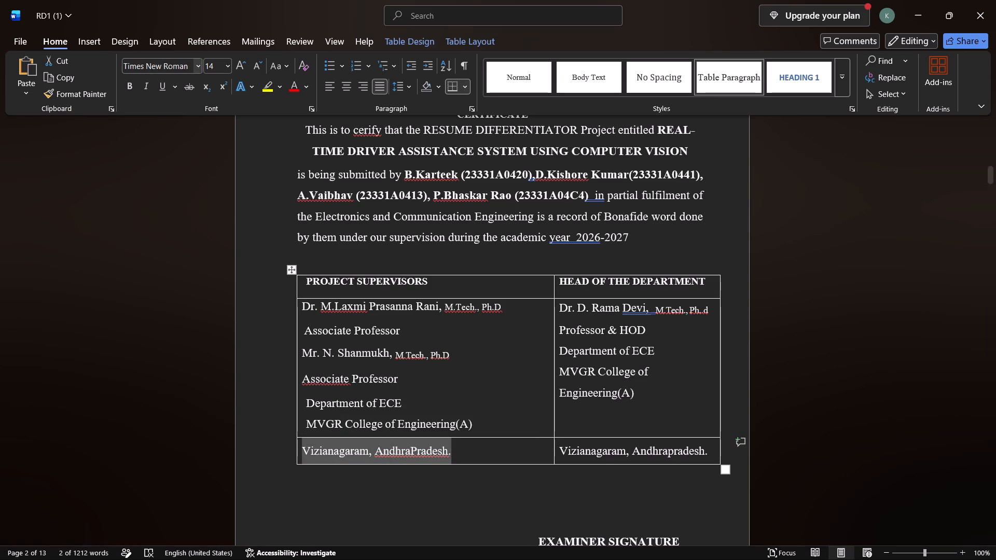
left_click(459, 34)
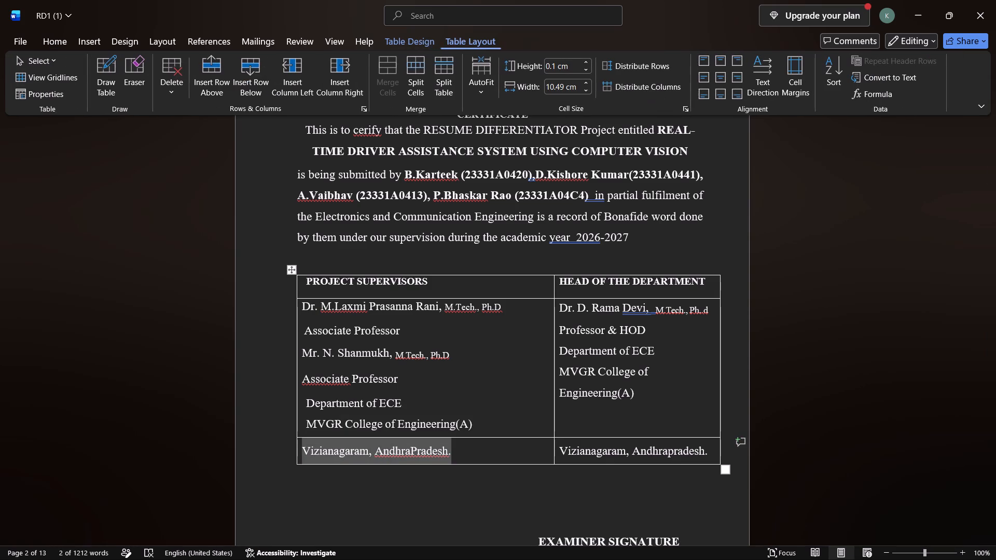
left_click(178, 97)
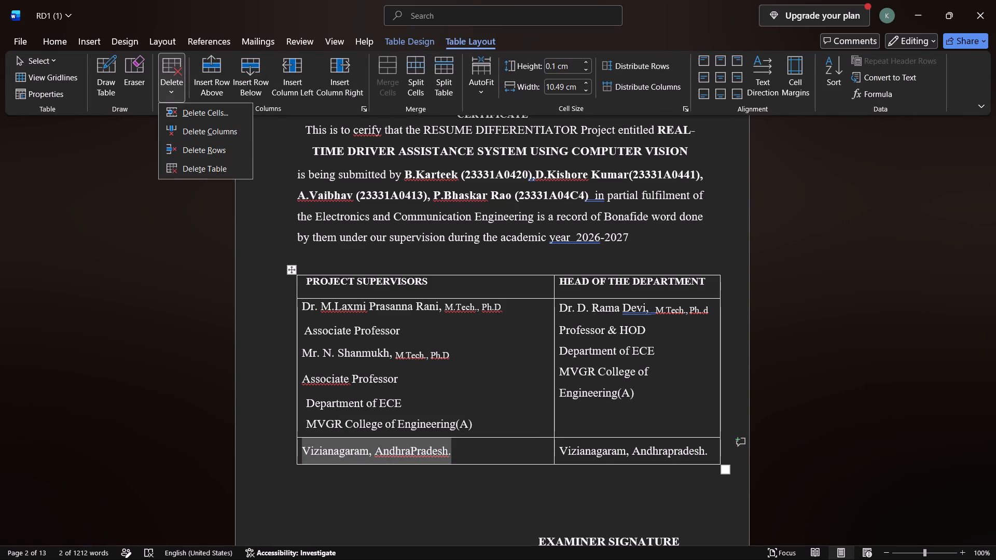
left_click(198, 153)
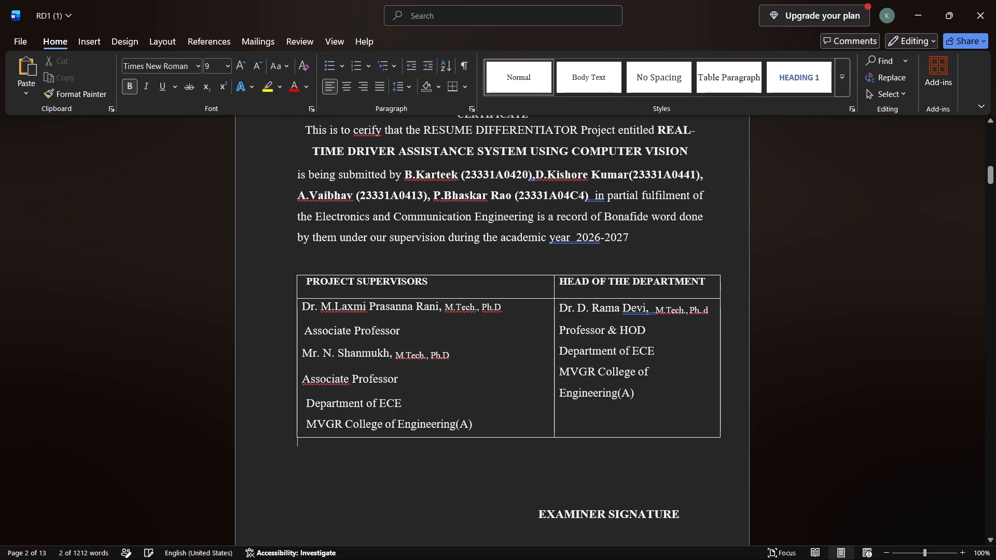
left_click(477, 427)
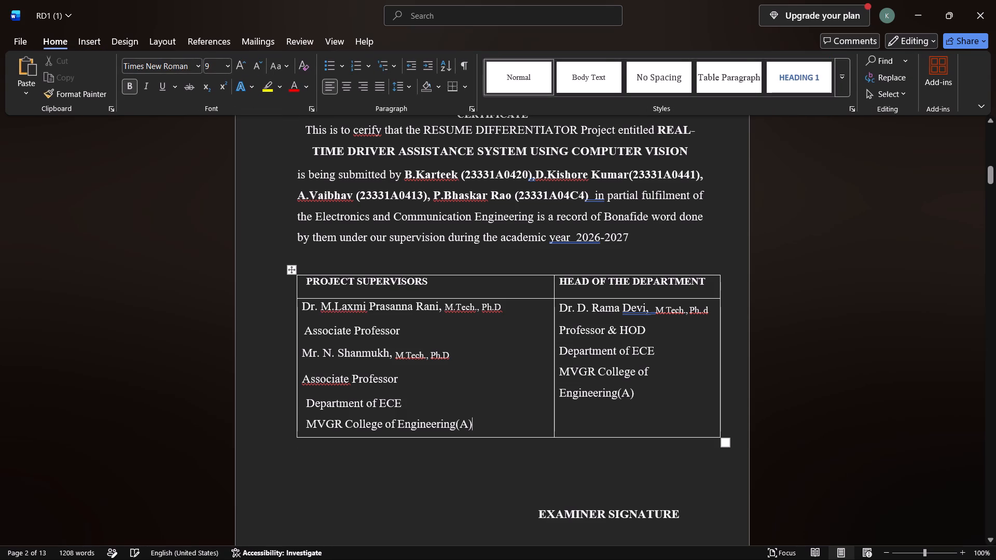
key("Return")
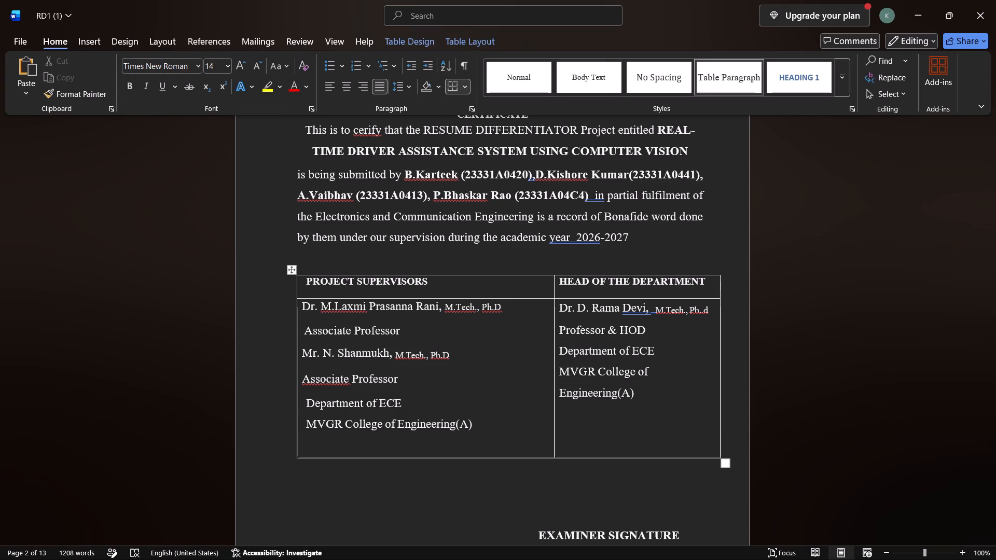
key("ctrl+v")
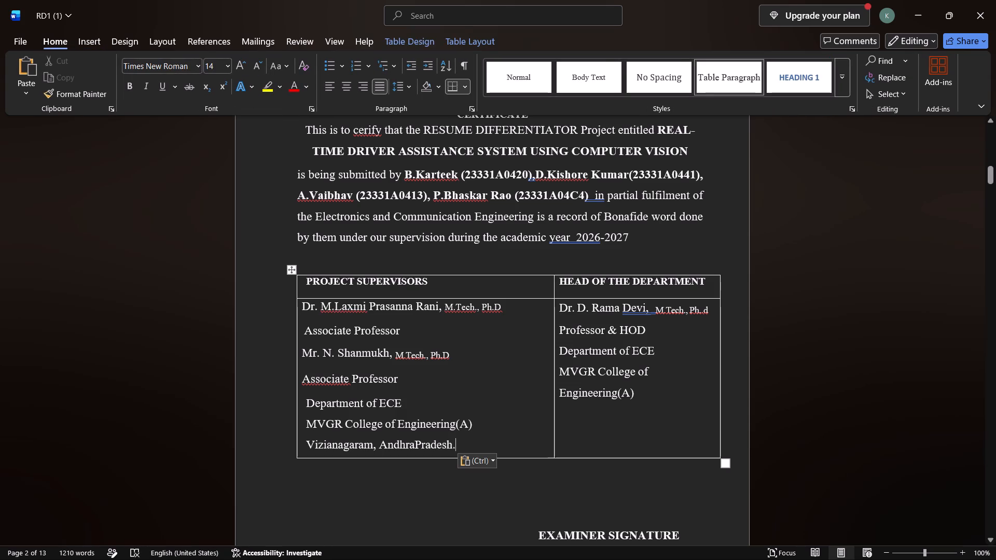
Narrow the Project Supervisors column so the Head of the Department column becomes wider.
left_click(552, 291)
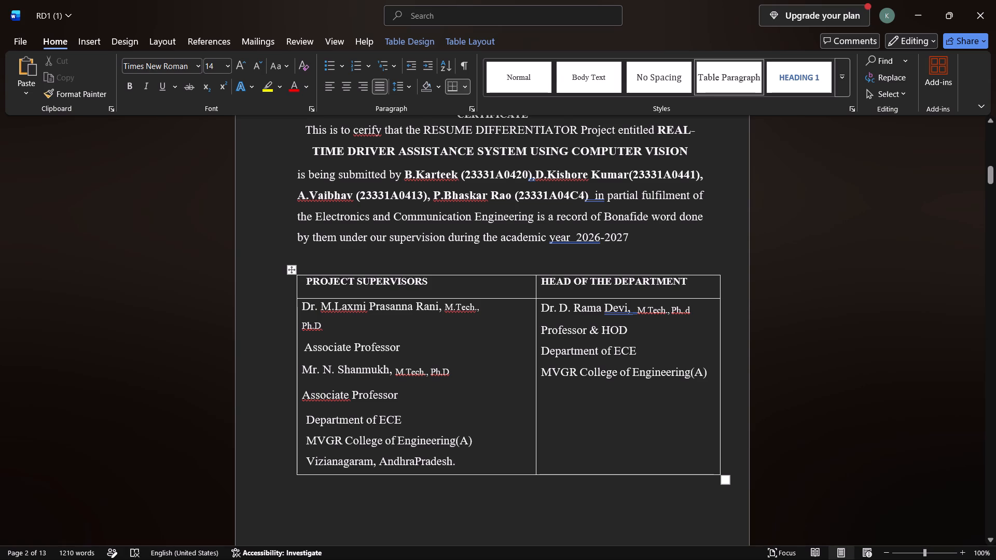
Copy Vizianagaram, AndhraPradesh. from the supervisors cell to a new line below MVGR College of Engineering(A) in the Head of the Department cell.
left_click_drag(305, 462, 457, 457)
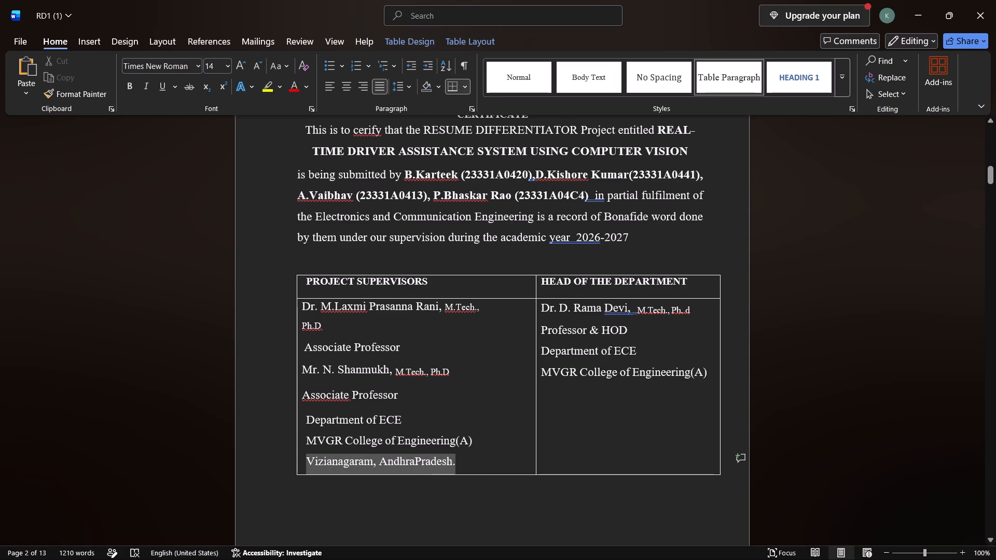
left_click_drag(457, 457, 460, 459)
key("ctrl+c")
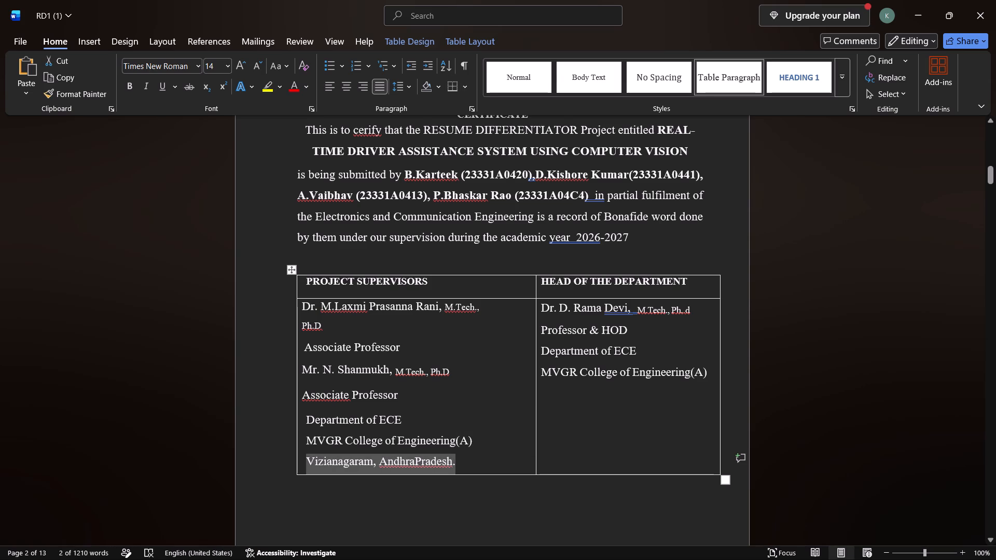
left_click(547, 390)
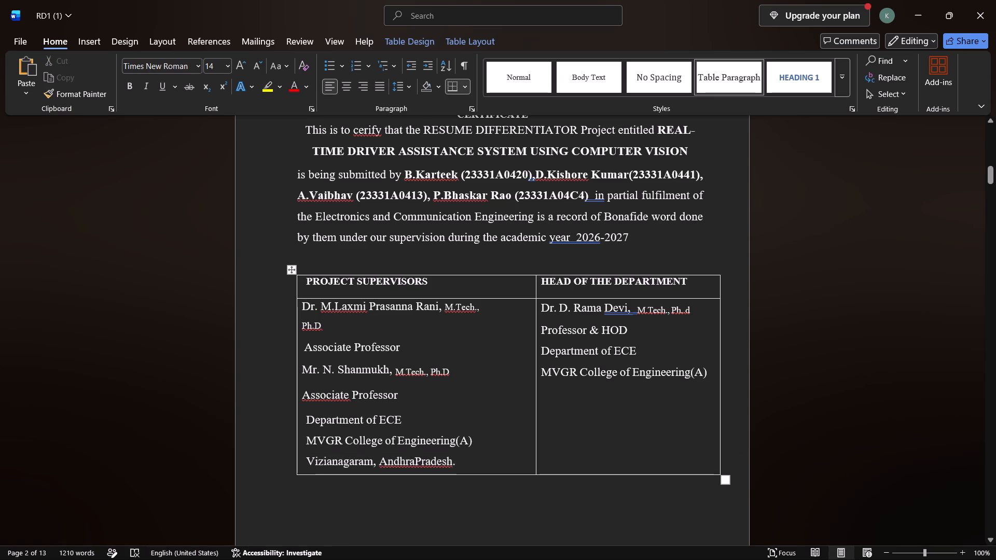
left_click(546, 396)
left_click(711, 377)
key("Return")
key("ctrl+v")
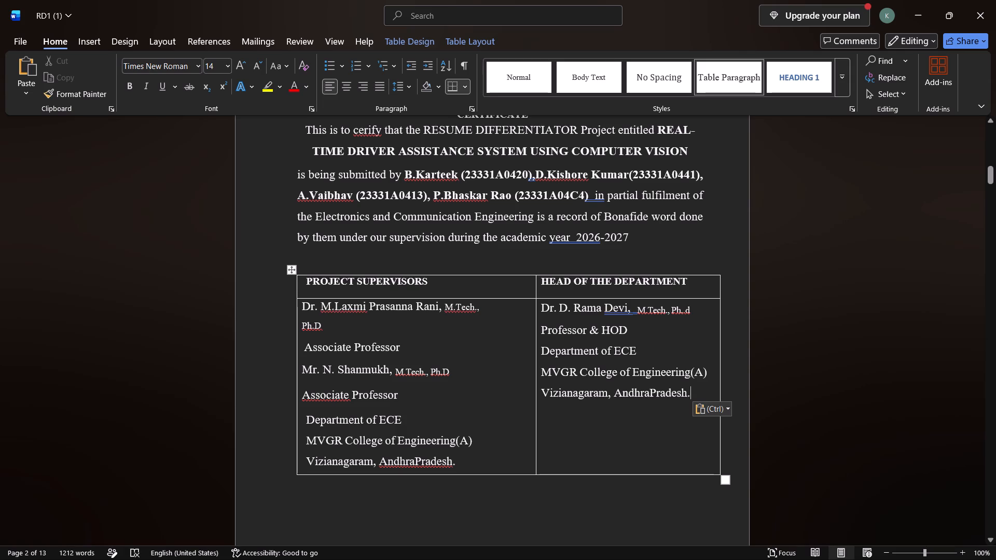
Set the line spacing of all the text in the supervisors table to 1.5.
left_click_drag(306, 289, 680, 443)
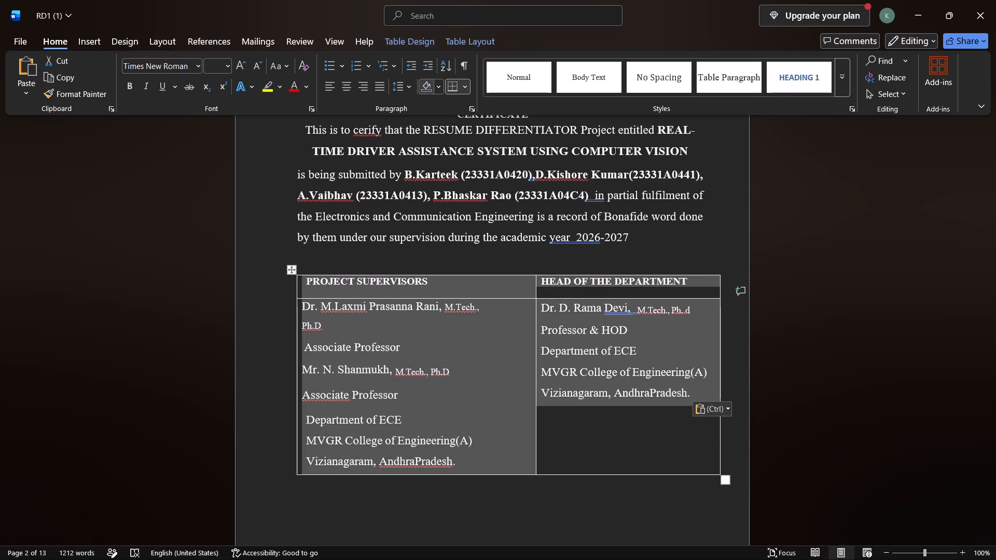
left_click(409, 87)
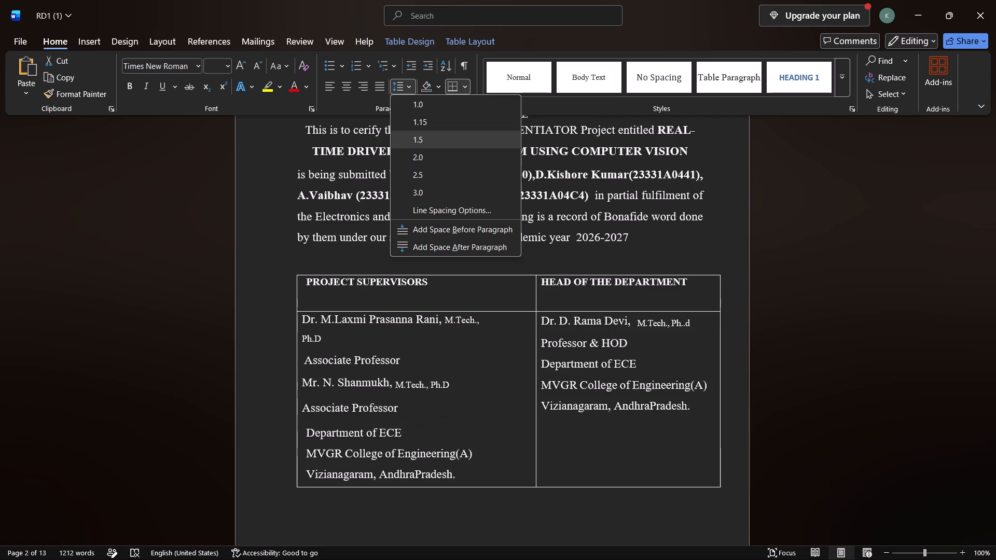
left_click(419, 143)
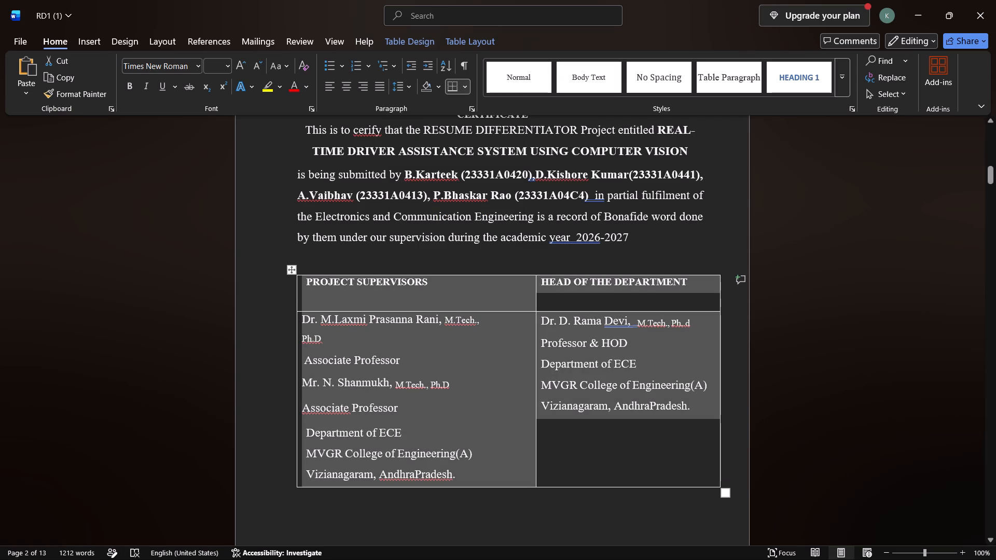
left_click(248, 365)
Widen the Project Supervisors column by extending the table's outer left edge so the first supervisor's degrees fit on one line.
left_click(493, 409)
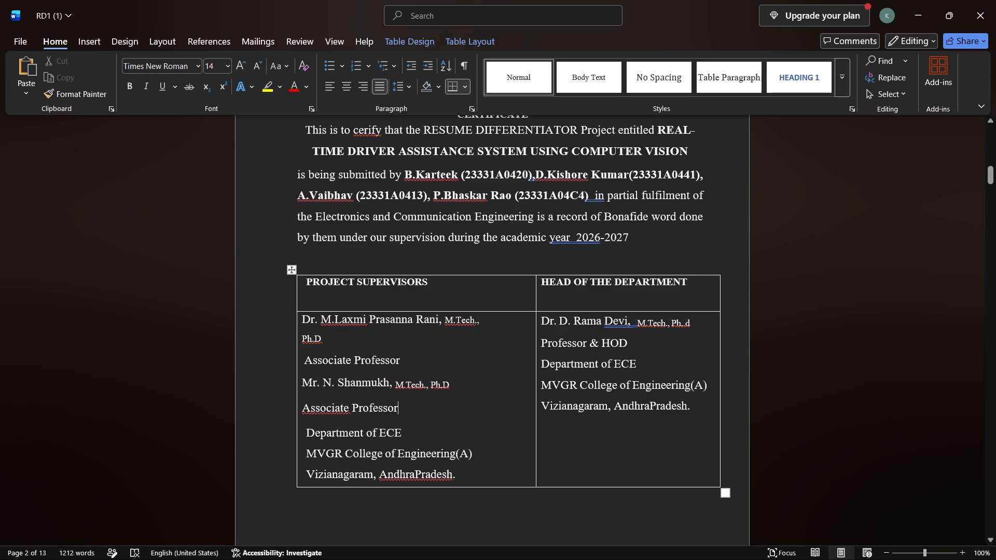
left_click(296, 352)
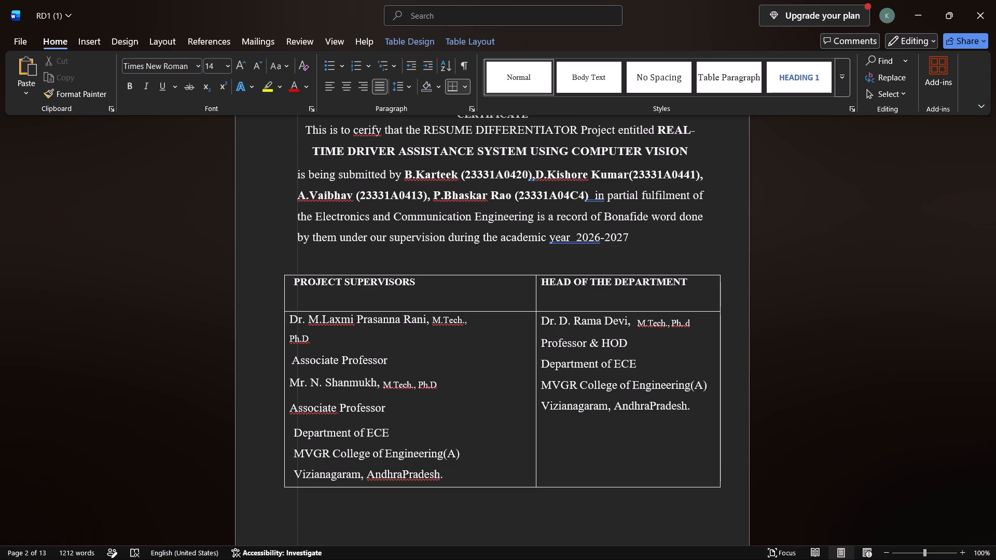
left_click(206, 341)
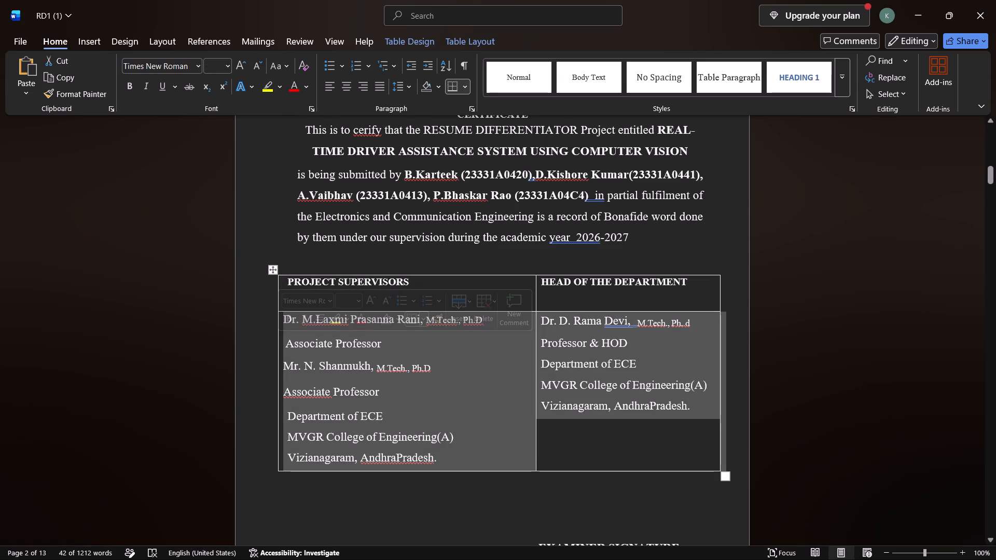
Select the whole supervisors table and apply No Border to it.
left_click(720, 474)
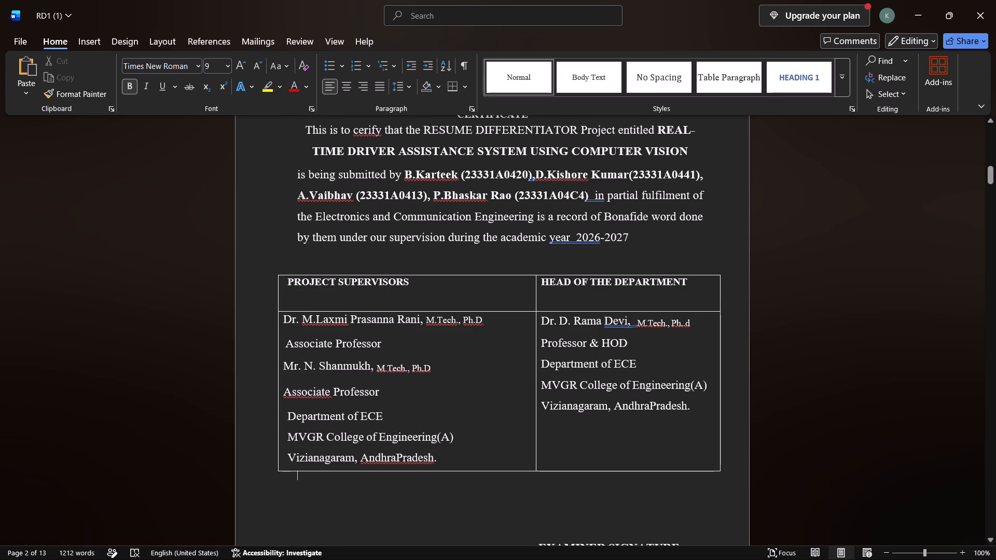
left_click(727, 477)
left_click(723, 464)
left_click(727, 477)
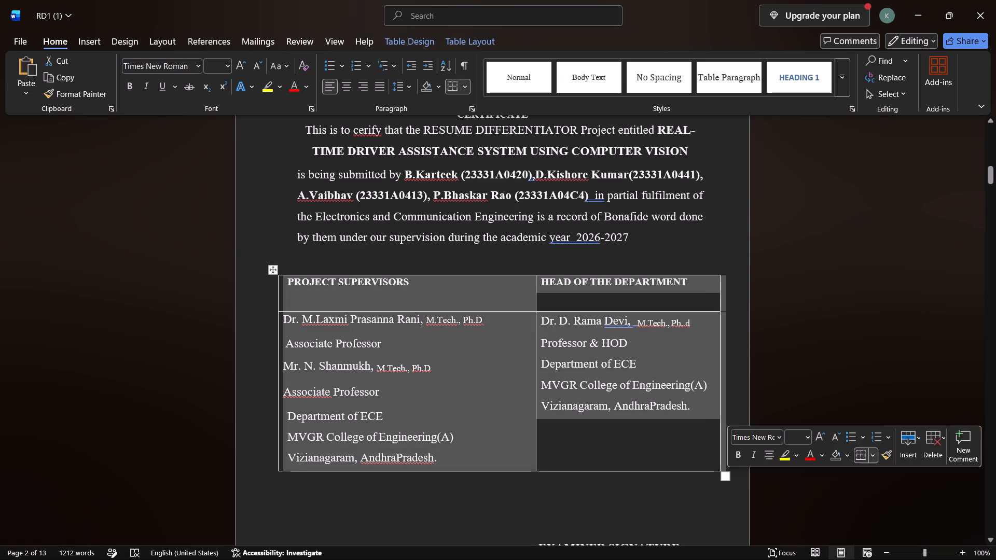
left_click(870, 455)
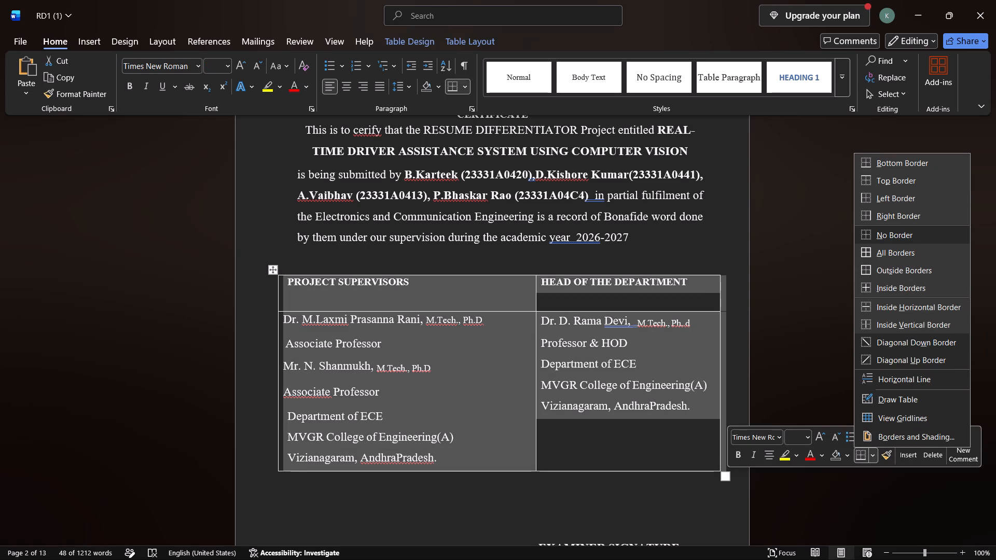
left_click(881, 242)
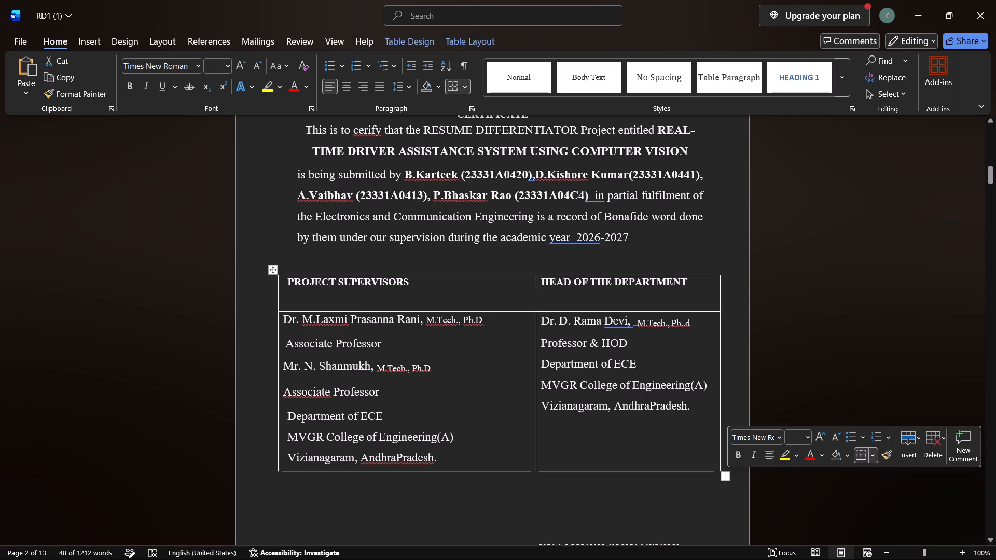
left_click(877, 303)
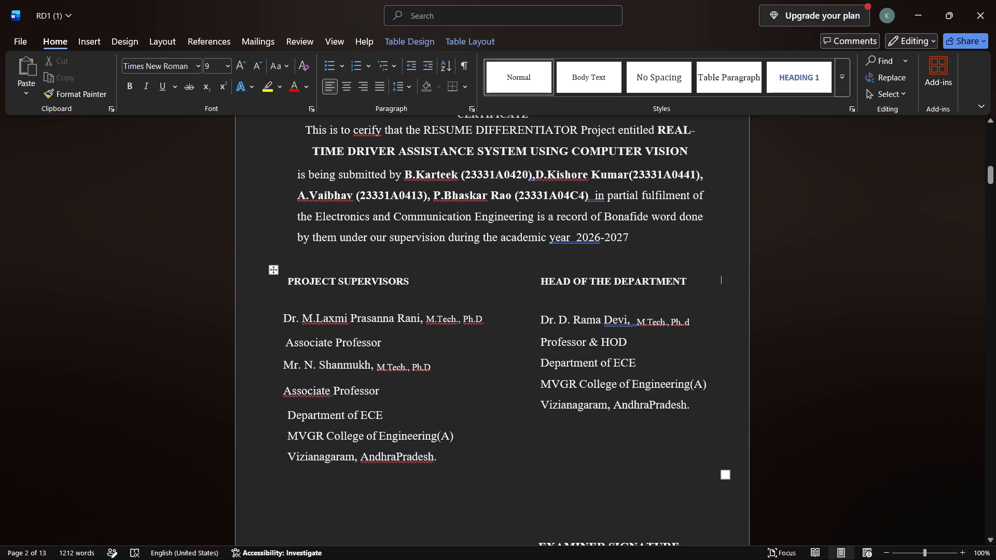
left_click(877, 303)
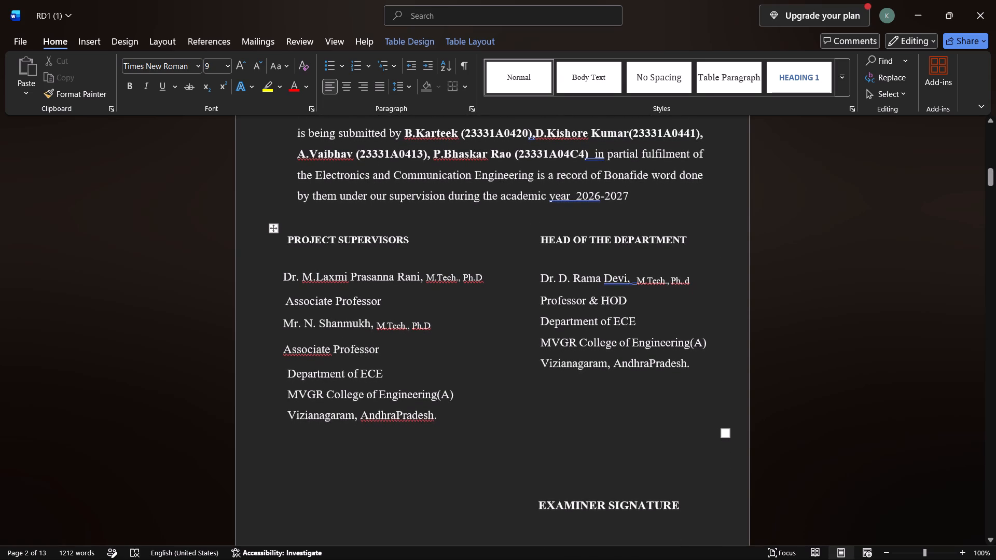
Insert four blank lines between the certificate paragraph and the supervisors table.
left_click_drag(547, 263, 552, 245)
left_click(552, 245)
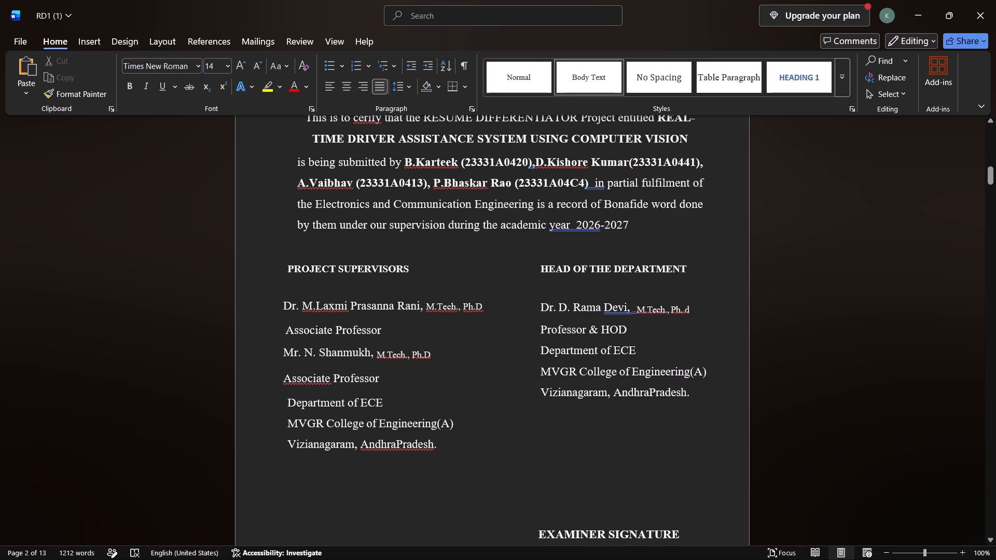
key("Return")
key("Return")
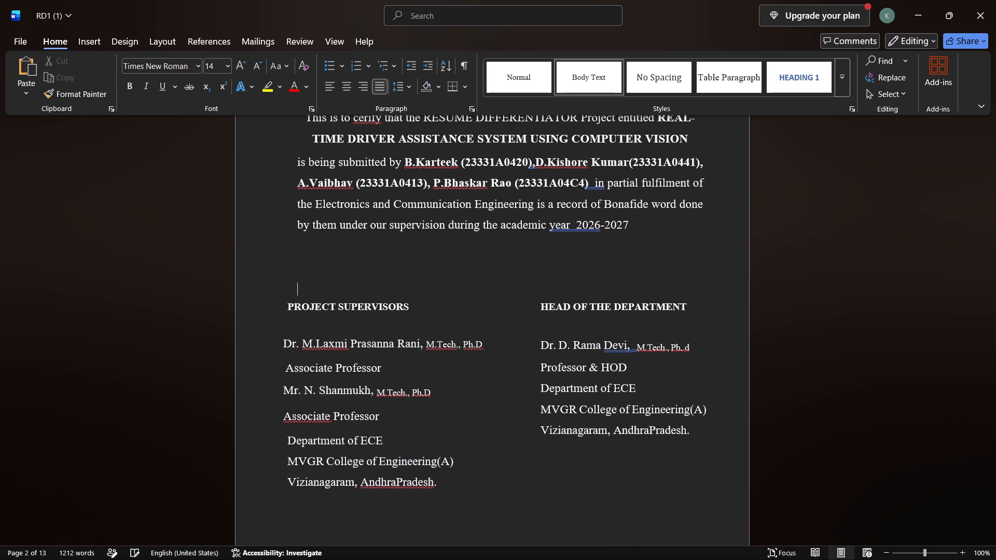
key("Return")
key("Return")
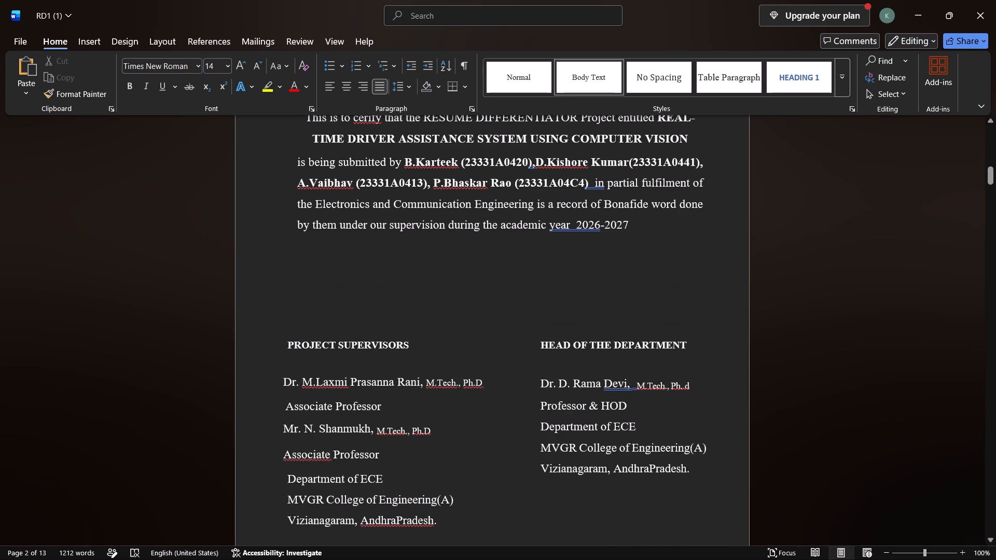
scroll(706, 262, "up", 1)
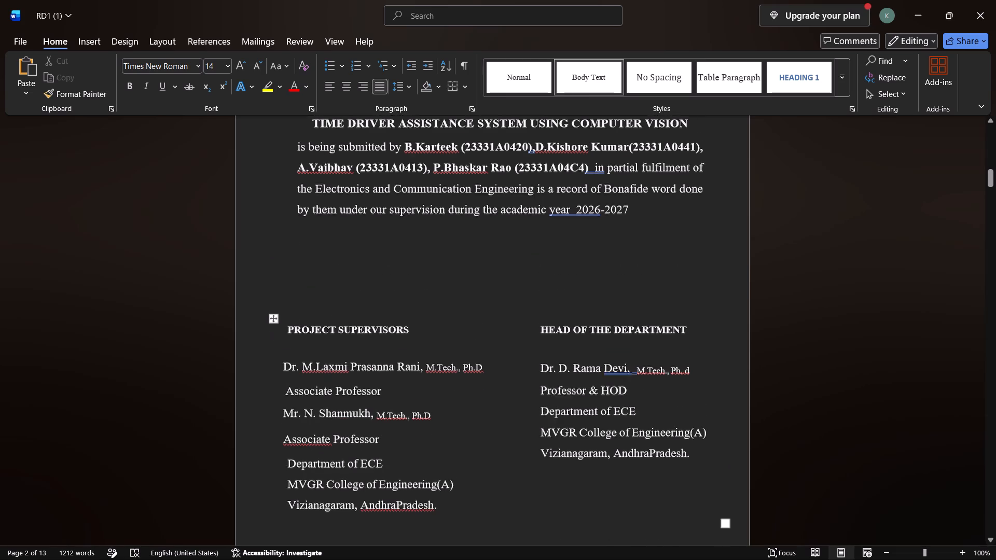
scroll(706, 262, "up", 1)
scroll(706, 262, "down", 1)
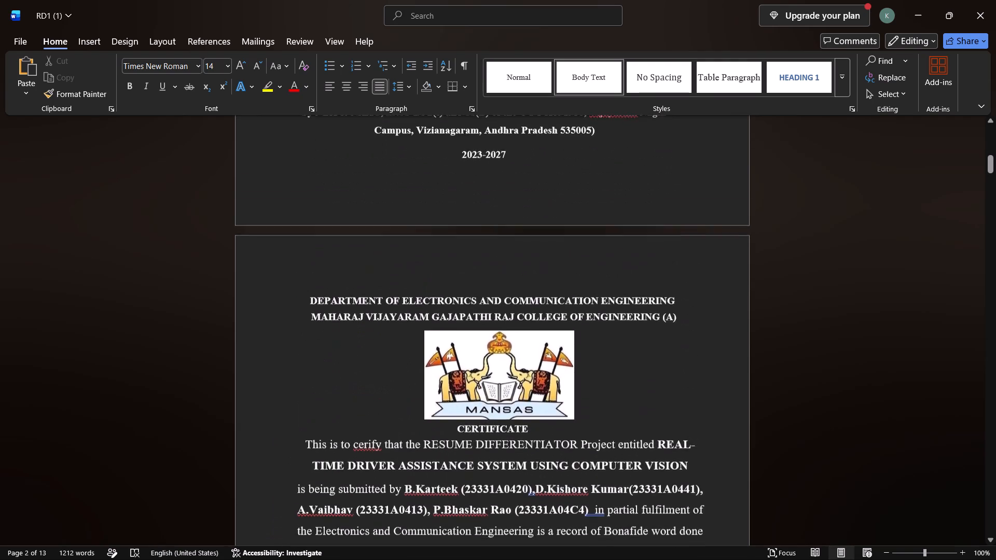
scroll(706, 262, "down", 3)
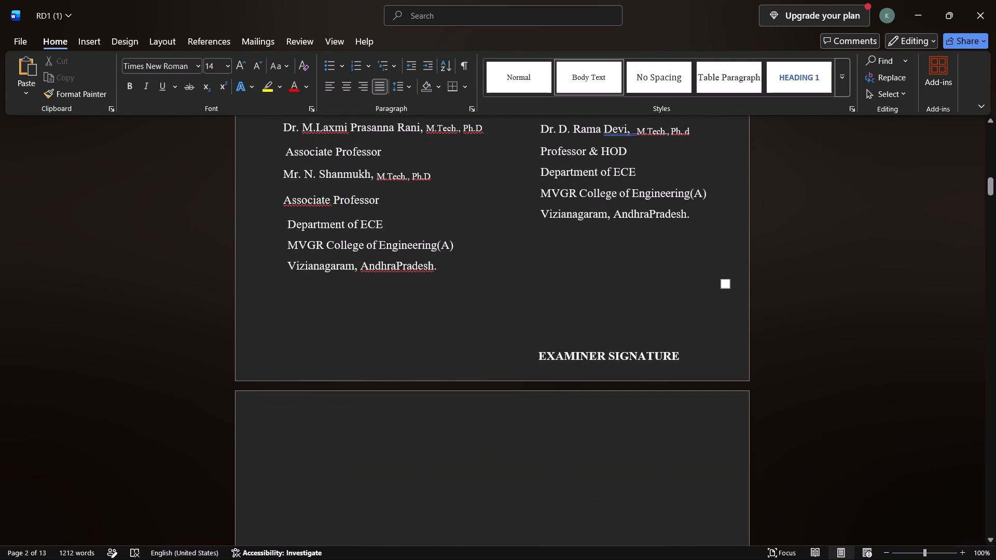
Delete extra blank space above the EXAMINER SIGNATURE line on the certificate page and save the document.
left_click(545, 342)
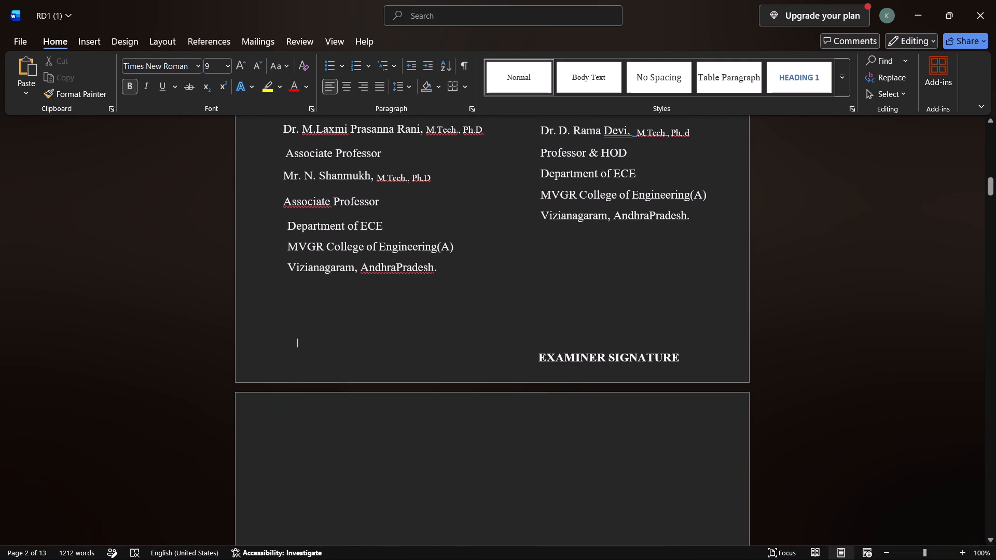
key("BackSpace")
key("BackSpace")
key("BackSpace")
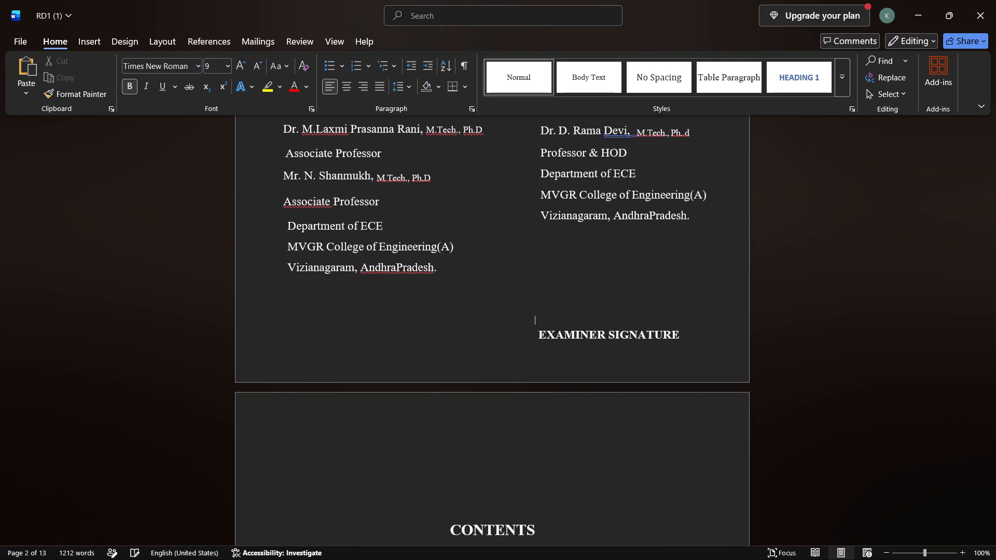
key("BackSpace")
key("ctrl+s")
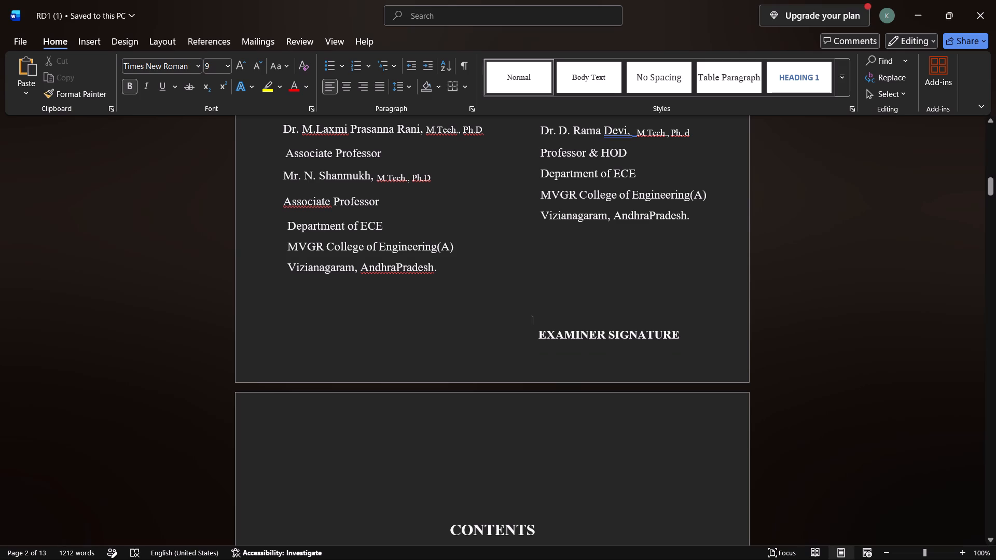
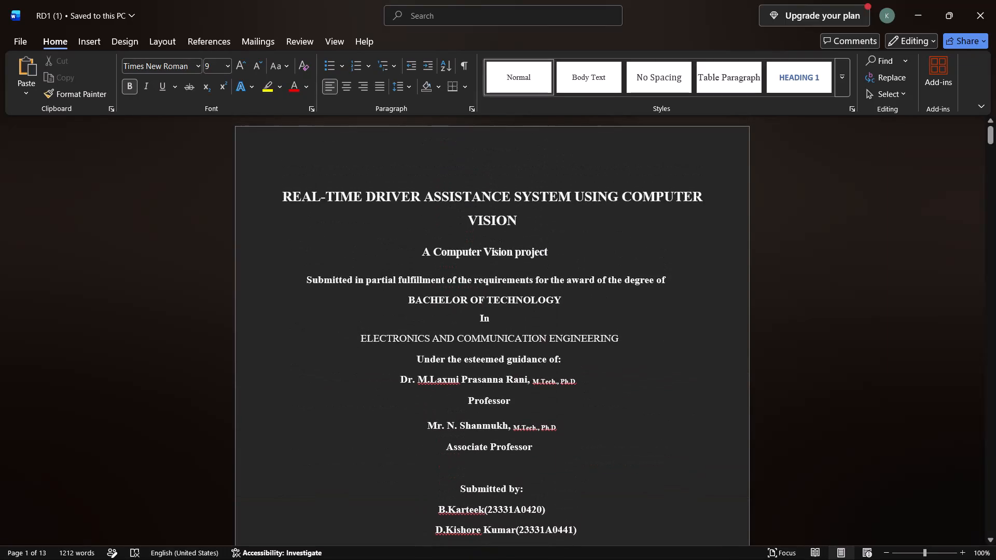
Check the report's pages in the print preview and print the whole document with Microsoft Print to PDF.
key("ctrl+p")
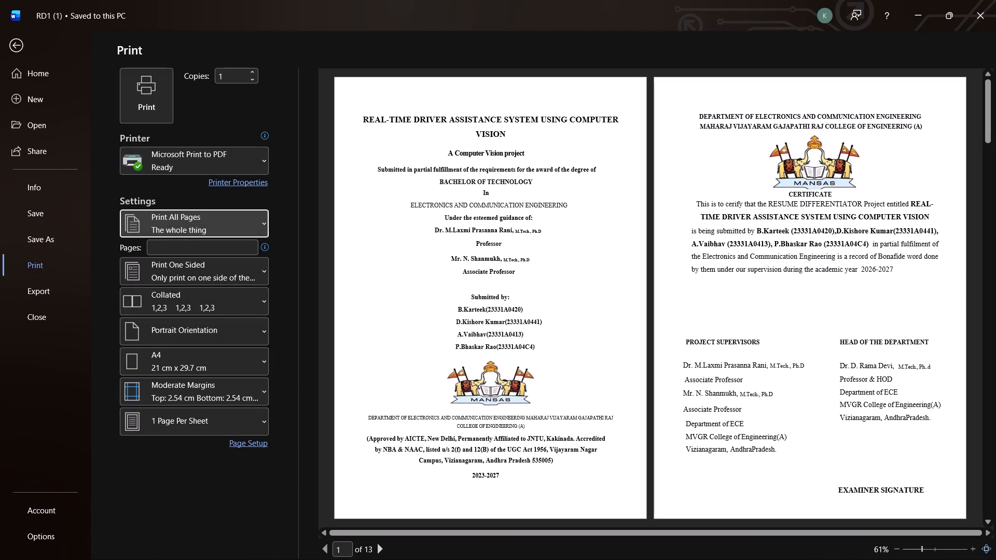
scroll(593, 300, "down", 3)
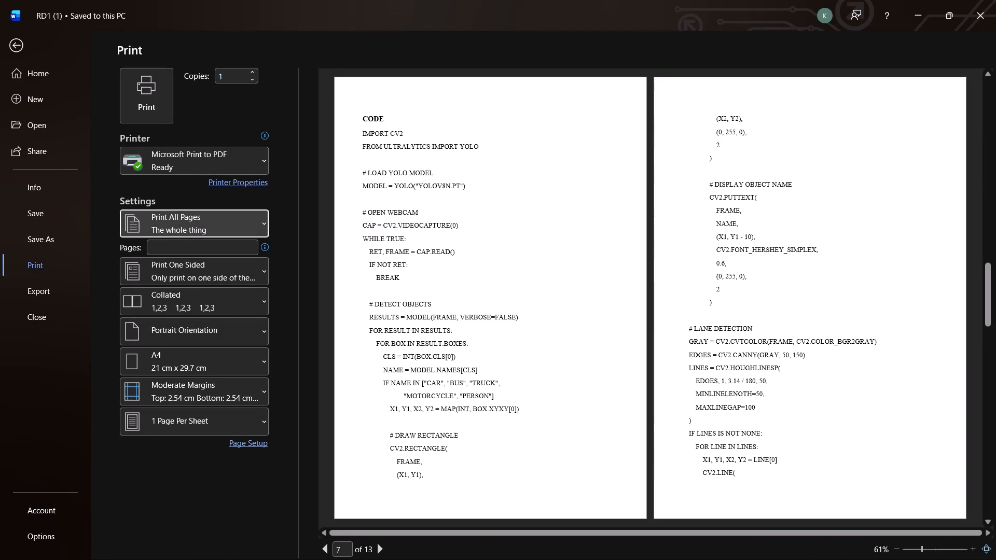
scroll(593, 300, "down", 3)
scroll(593, 300, "up", 6)
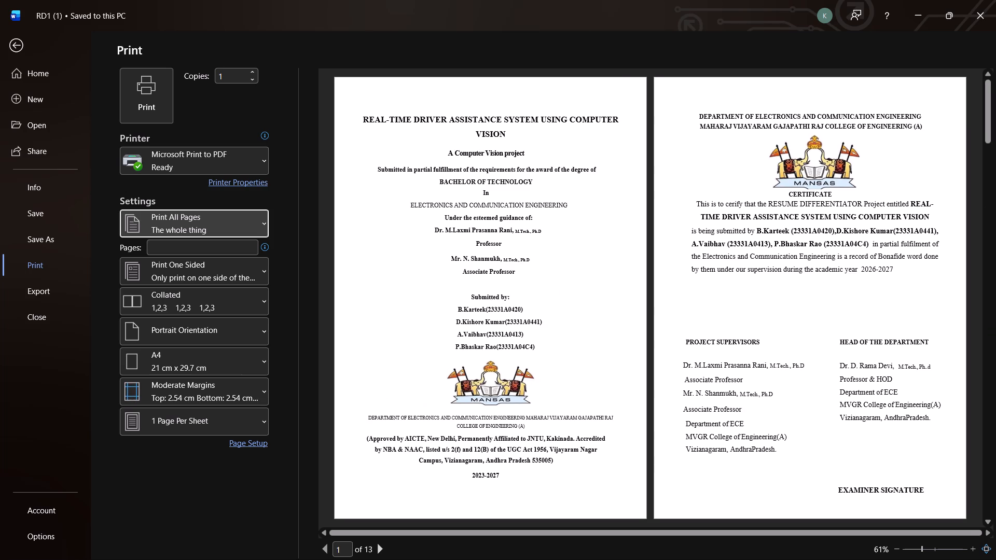
scroll(593, 300, "up", 2)
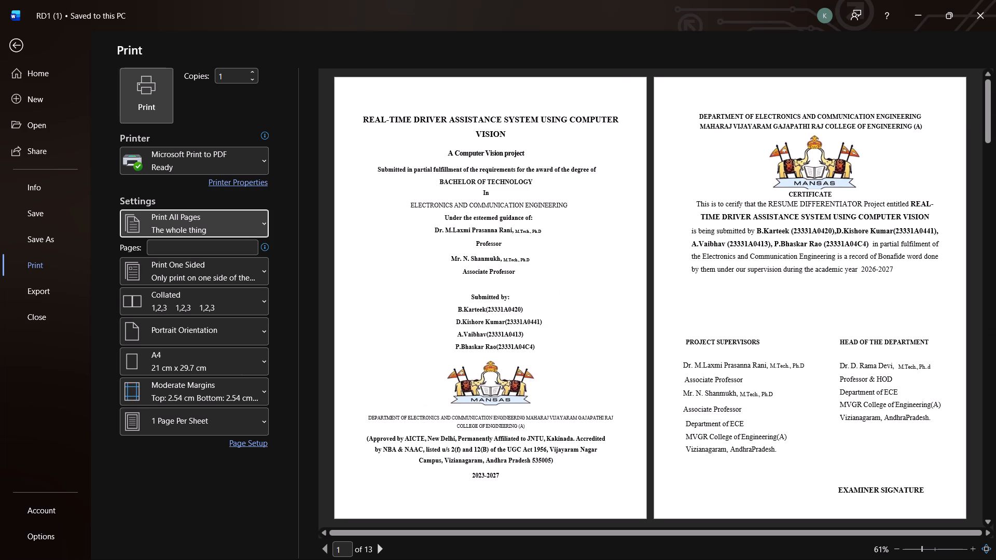
left_click(157, 103)
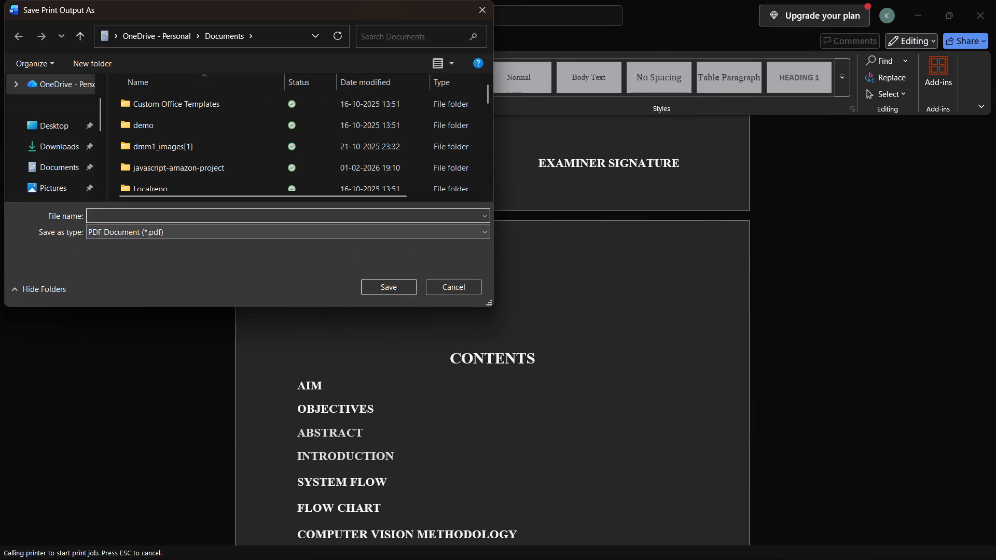
Name the report's PDF print output RD1 in the Documents folder.
type("RD")
key("1")
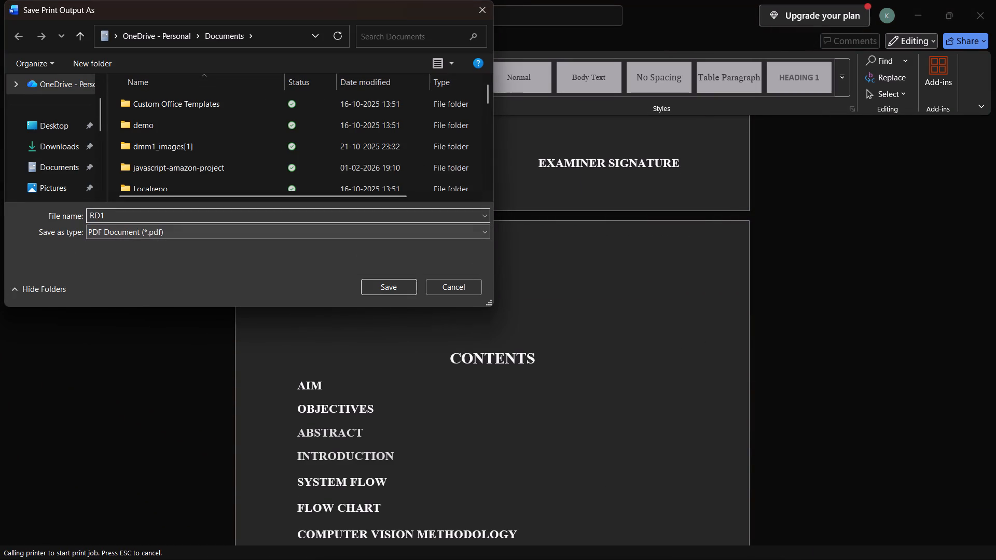
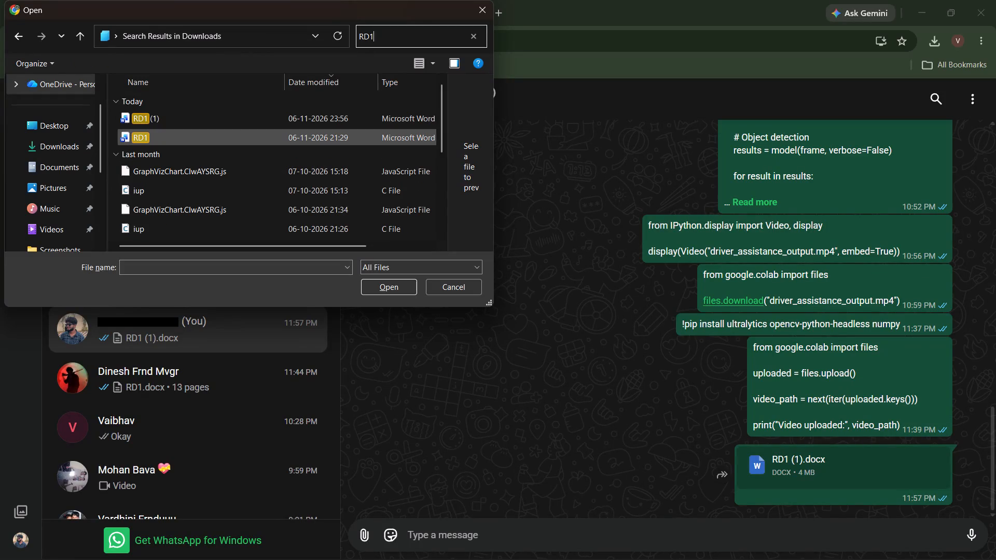
Look through the RD1 search results in Downloads for the report file to attach to the WhatsApp chat.
scroll(294, 154, "up", 1)
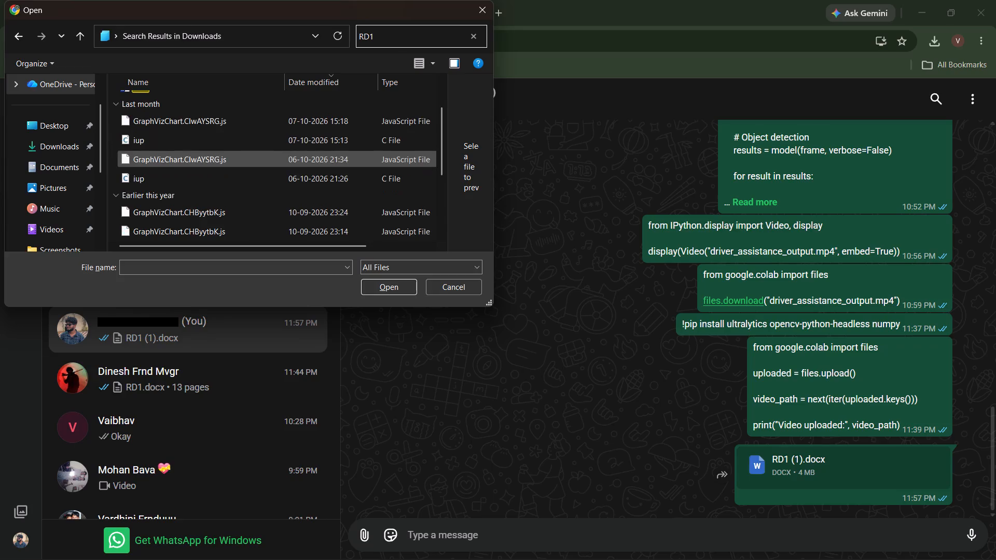
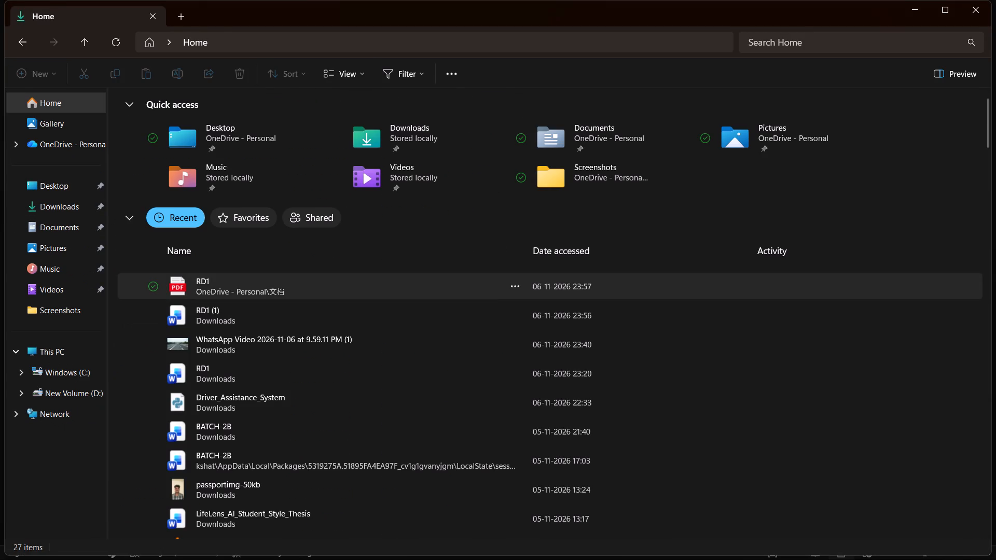
Select the newly printed RD1 PDF among the recent files for sharing.
left_click(264, 293)
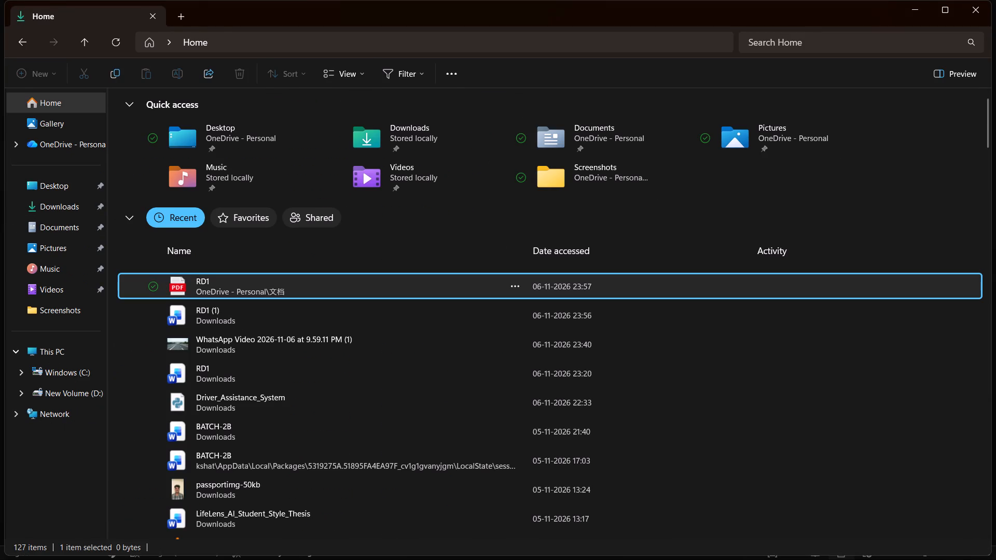
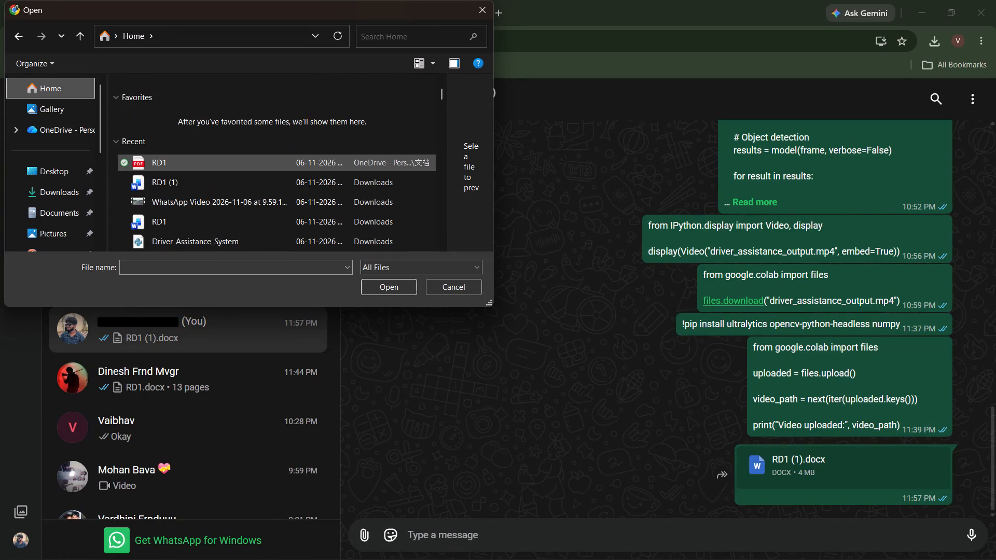
Choose the RD1 PDF from the recent files as the attachment for the WhatsApp self-chat.
left_click(183, 161)
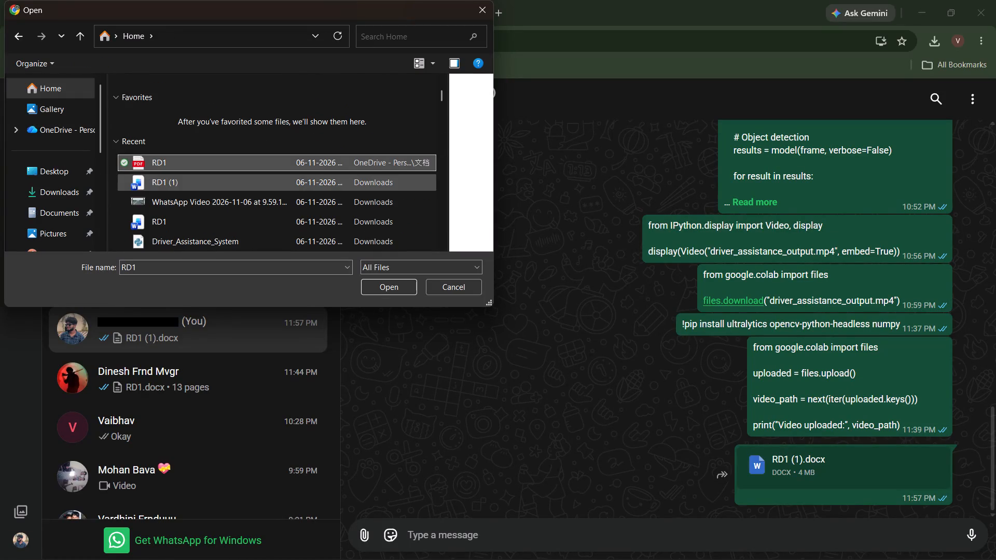